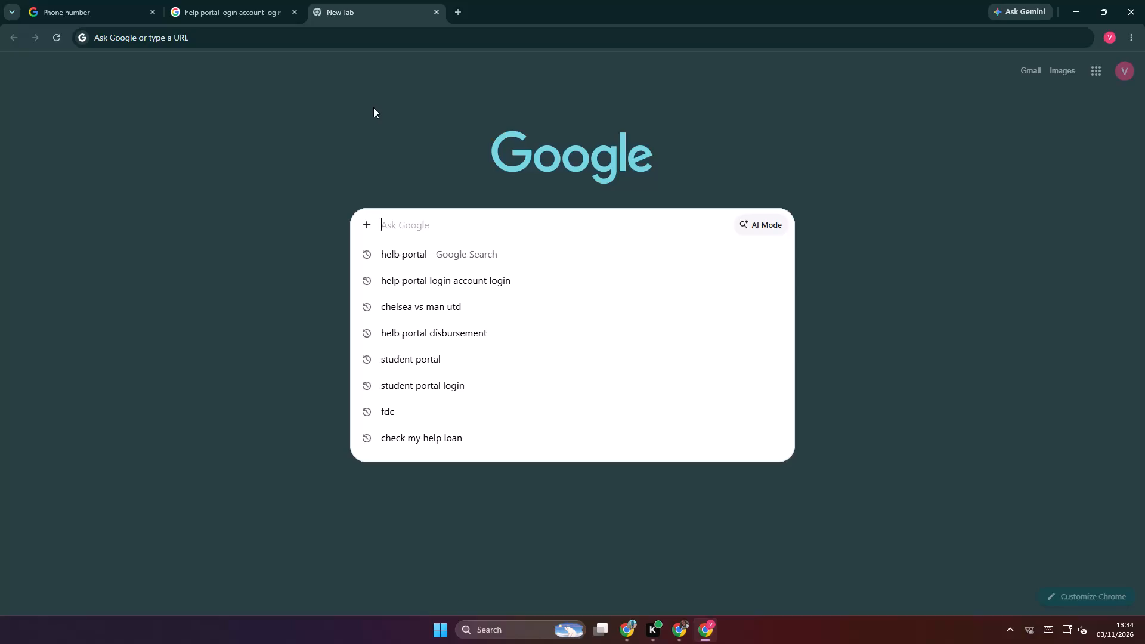
Enter "google site" as the Google search query in the new tab.
text(goo)
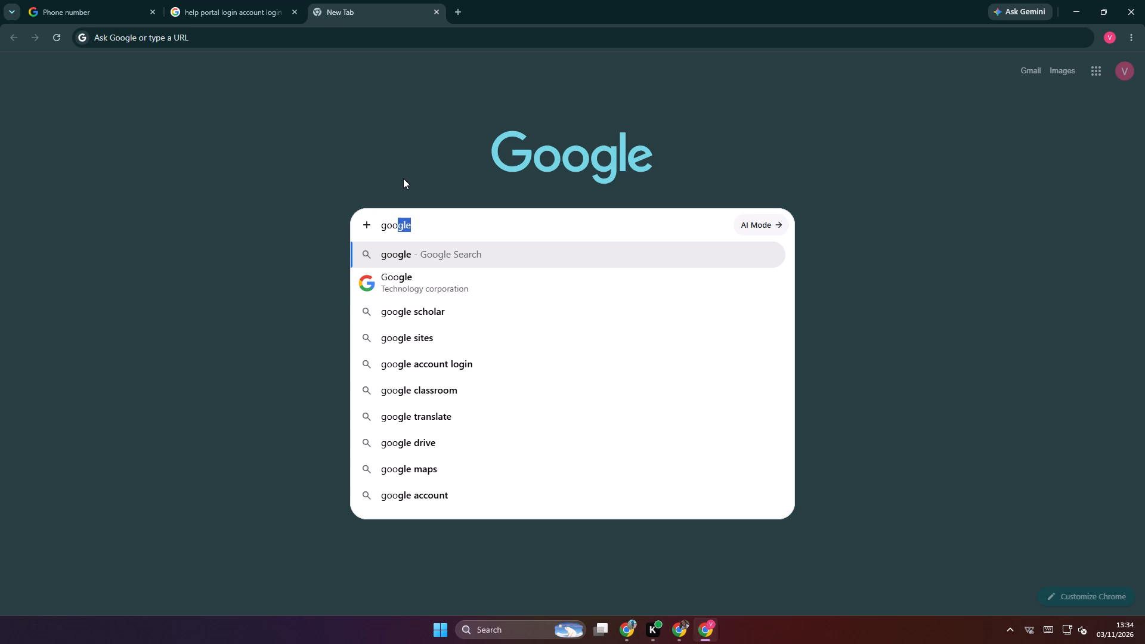
text(gle)
key(space)
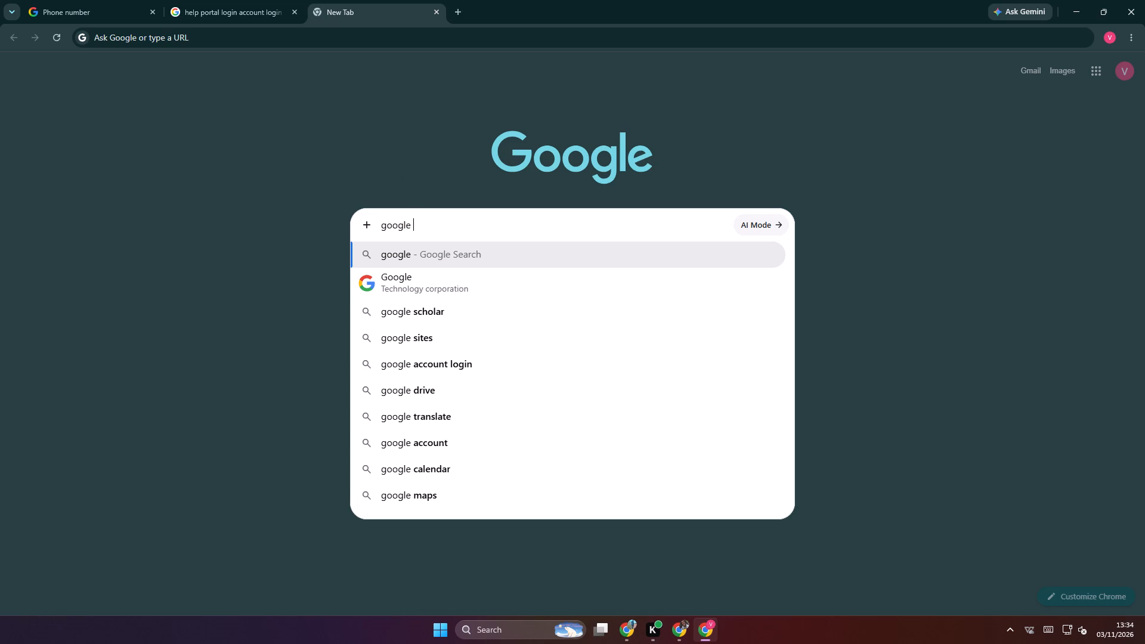
text(site)
key(space)
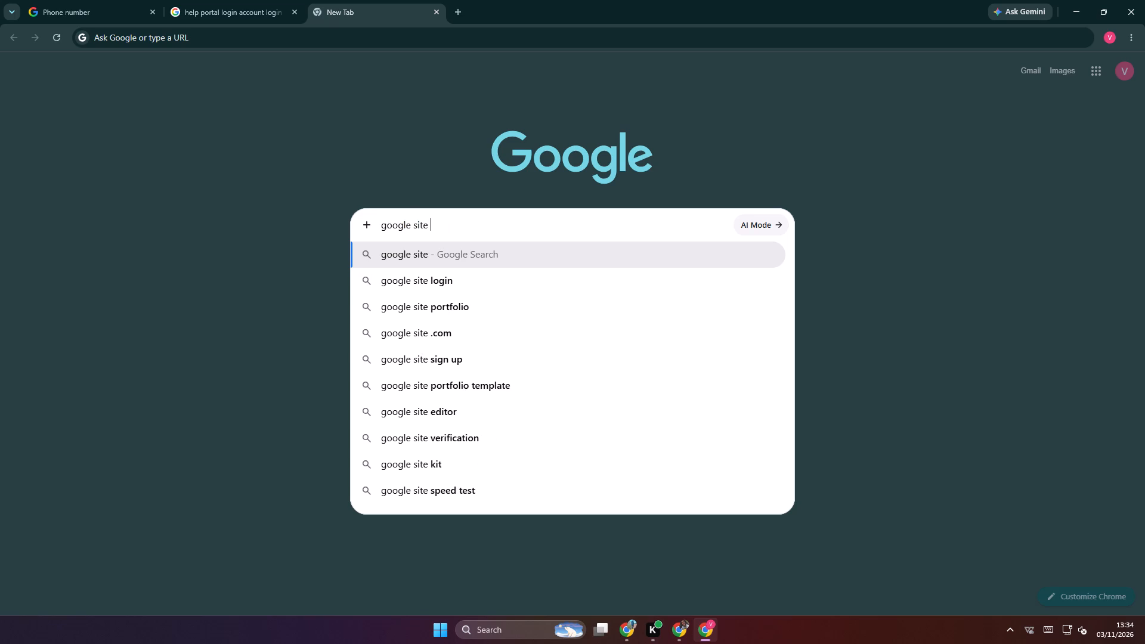
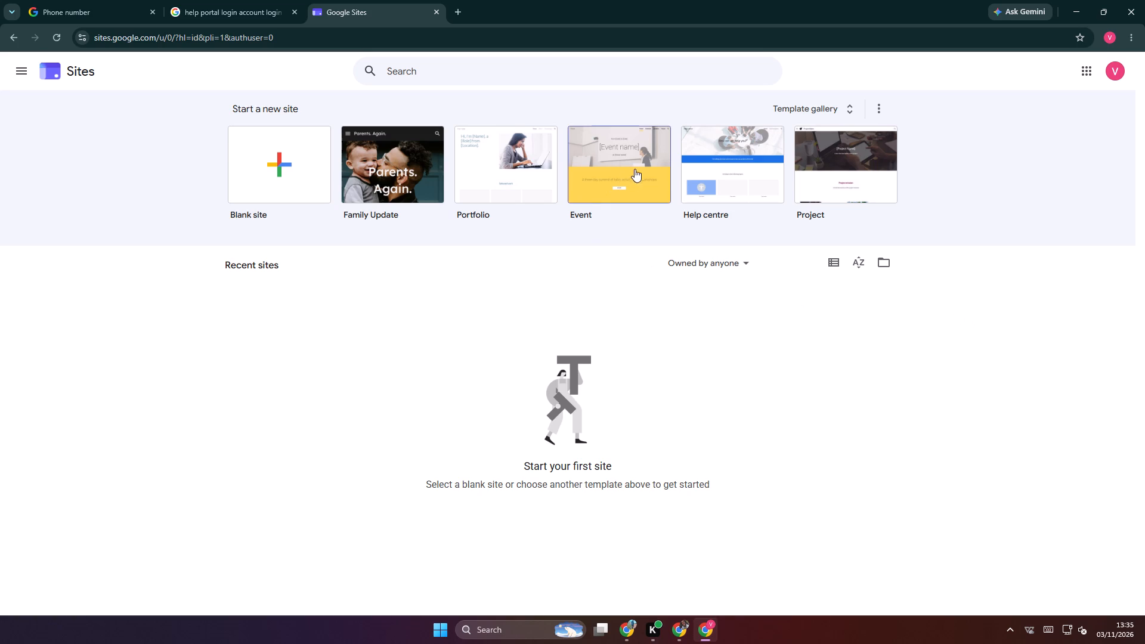
Create a new blank site.
click(281, 162)
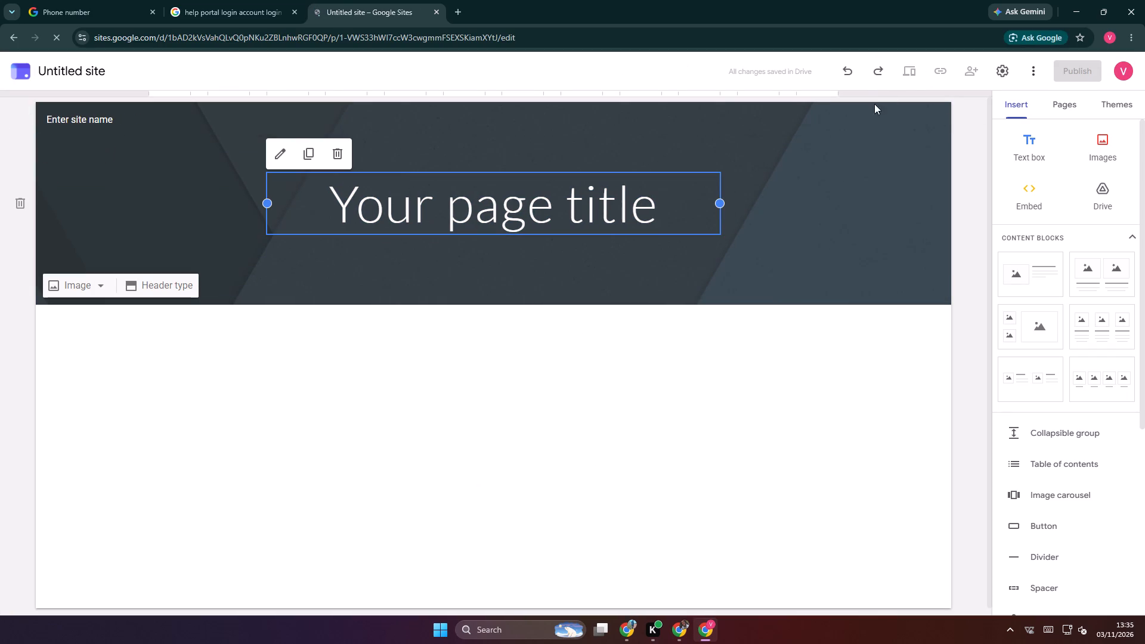
Replace the placeholder page title in the header with the student's full name in capital letters.
click(666, 209)
key(BackSpace)
key(BackSpace)
key(BackSpace)
key(BackSpace)
key(BackSpace)
key(BackSpace)
key(BackSpace)
key(BackSpace)
key(BackSpace)
key(BackSpace)
key(BackSpace)
key(BackSpace)
key(BackSpace)
key(BackSpace)
key(BackSpace)
key(BackSpace)
key(BackSpace)
key(BackSpace)
key(BackSpace)
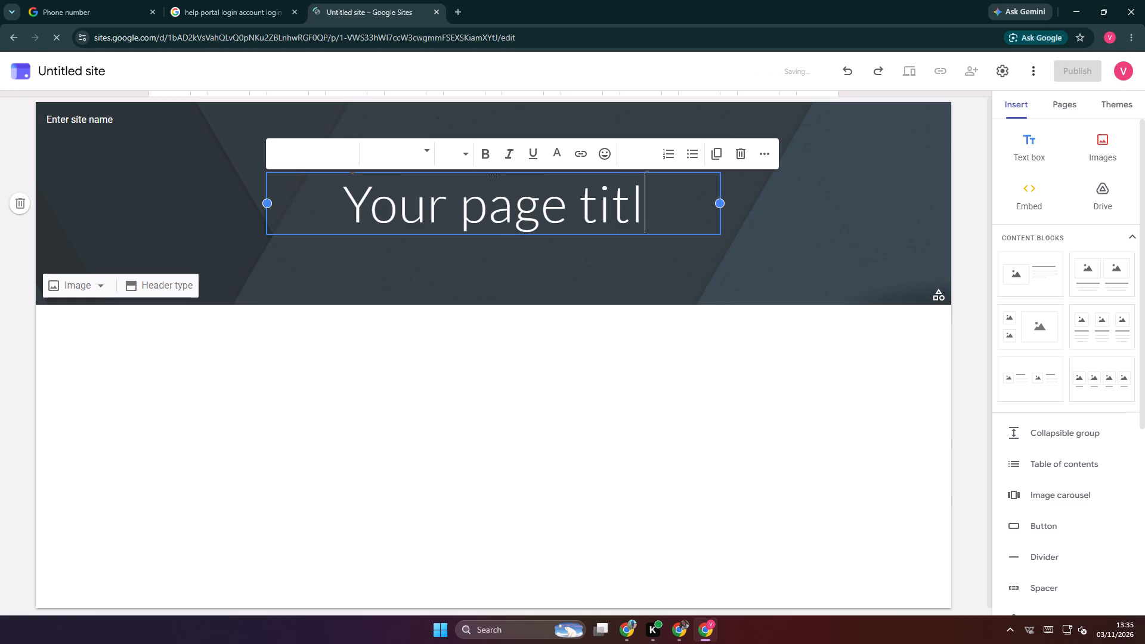
key(BackSpace)
key(BackSpace)
key(BackSpace)
key(BackSpace)
key(BackSpace)
key(BackSpace)
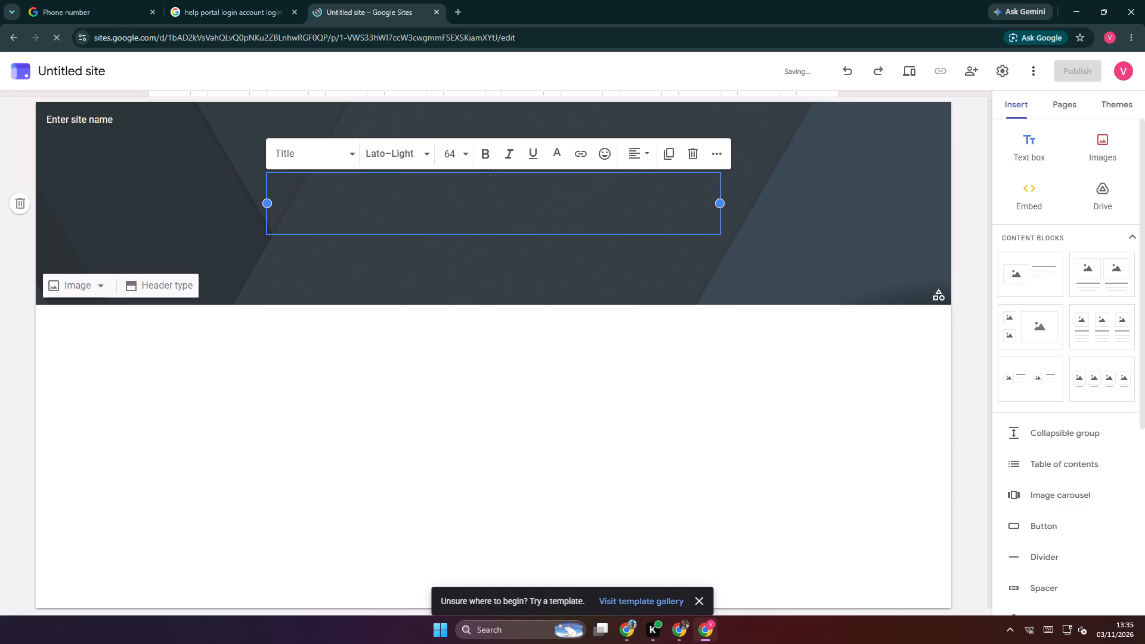
key(BackSpace)
key(BackSpace)
key(BackSpace)
key(BackSpace)
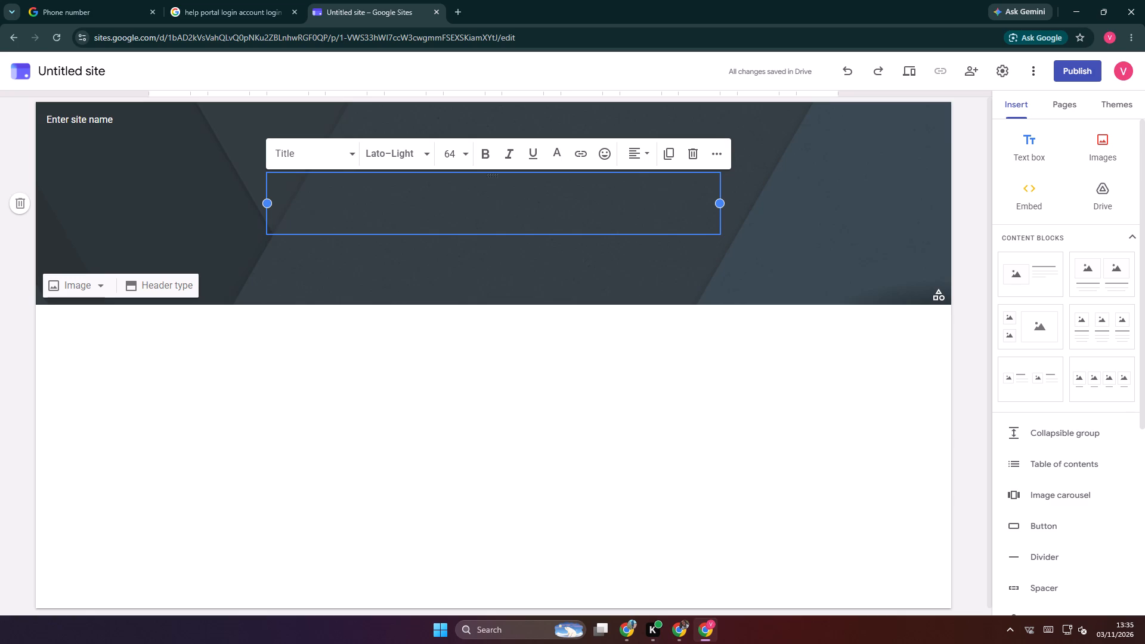
click(312, 197)
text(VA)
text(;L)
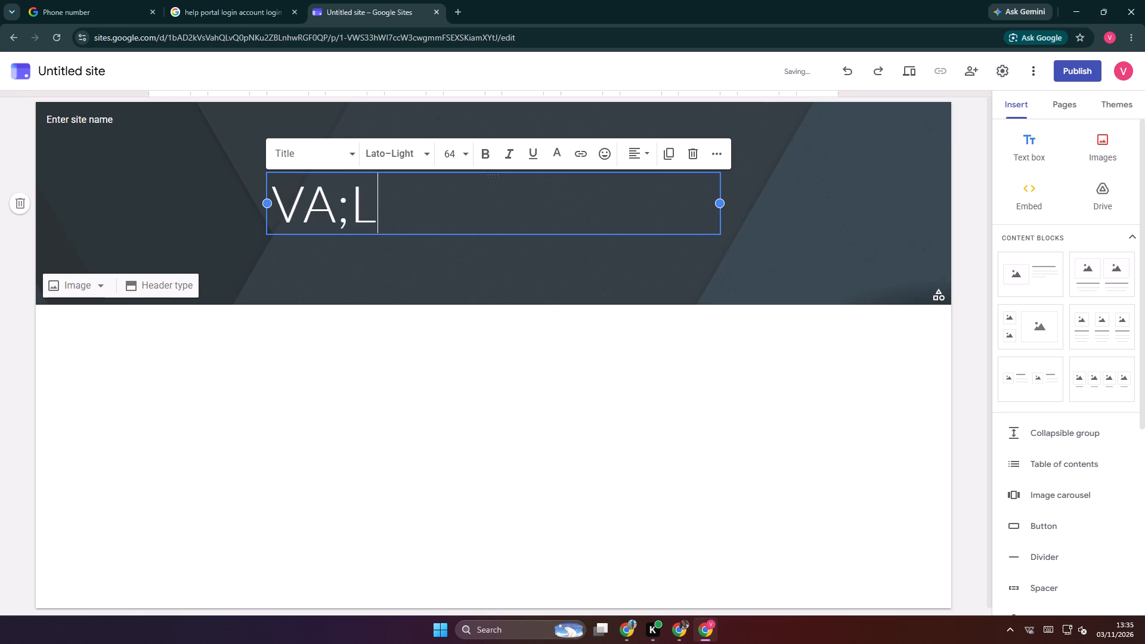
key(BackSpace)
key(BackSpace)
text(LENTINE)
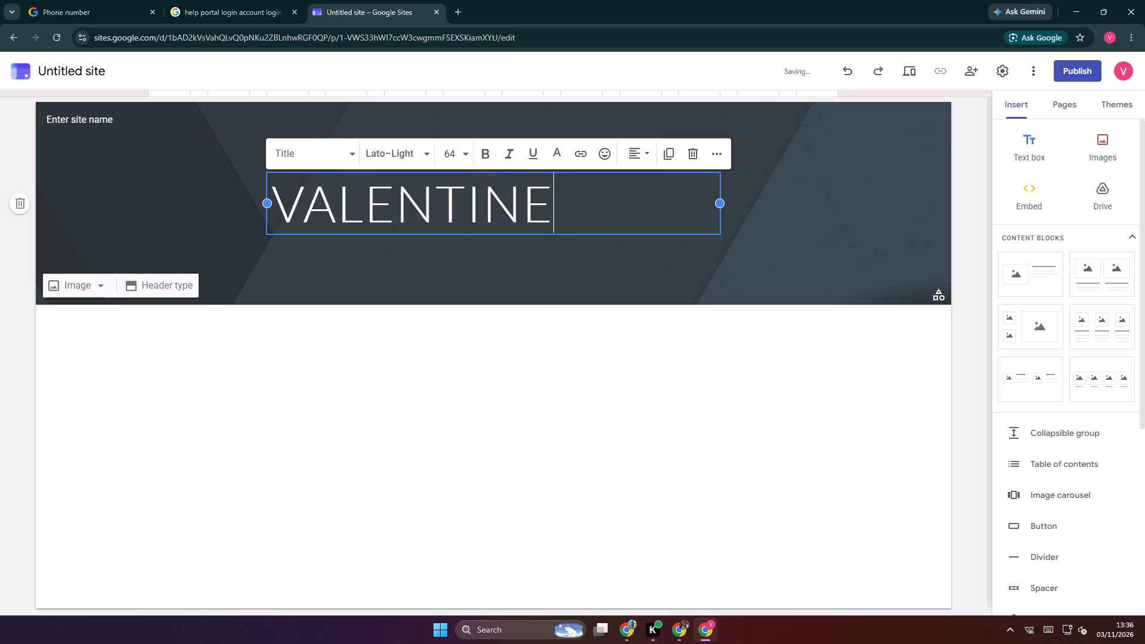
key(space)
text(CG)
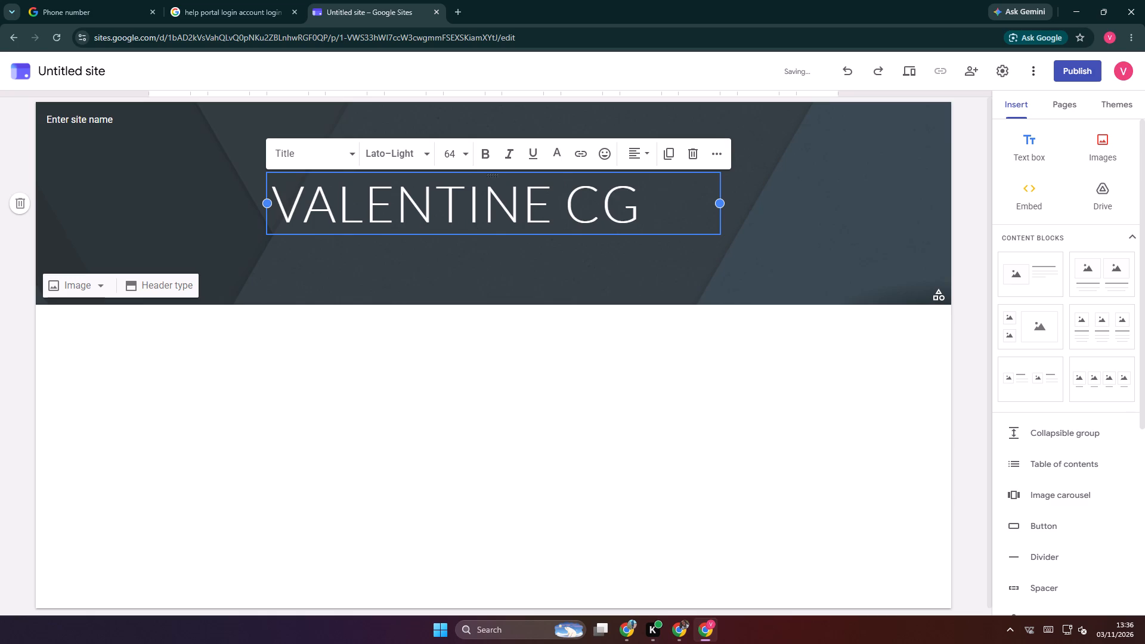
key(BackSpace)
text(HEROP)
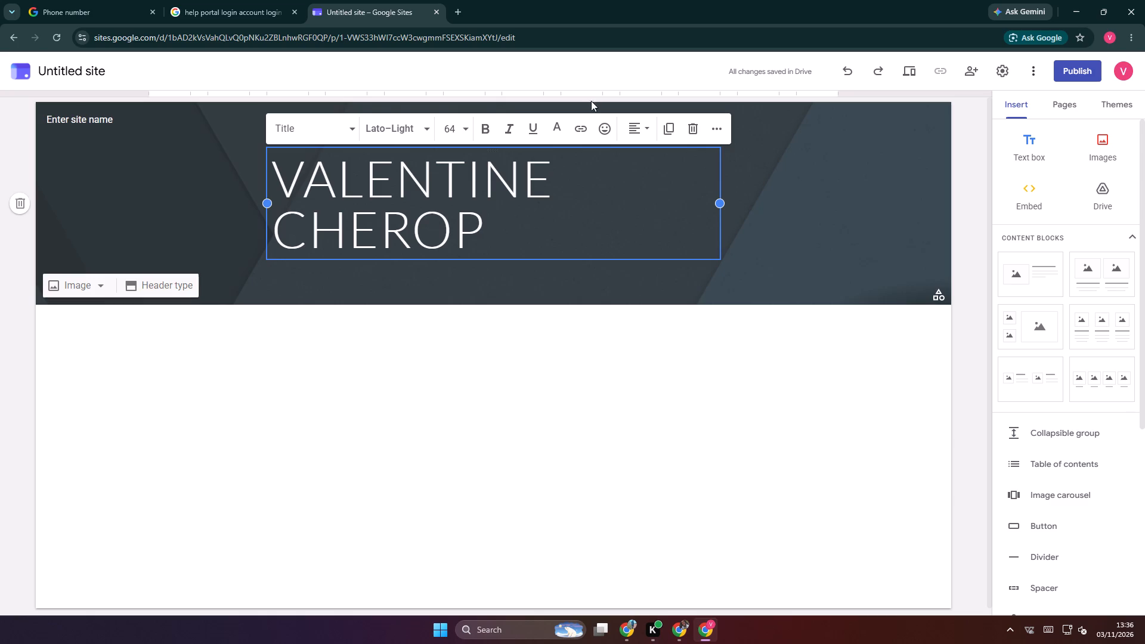
Set the font size of the whole name in the header title to 24.
drag(495, 225, 267, 171)
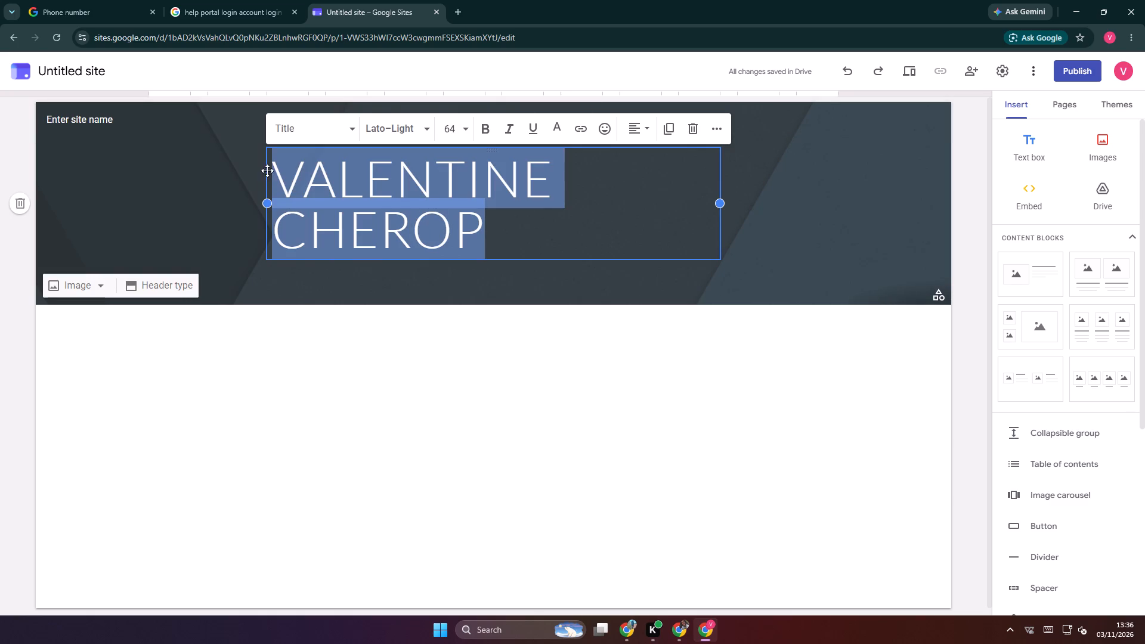
drag(267, 171, 271, 169)
click(468, 126)
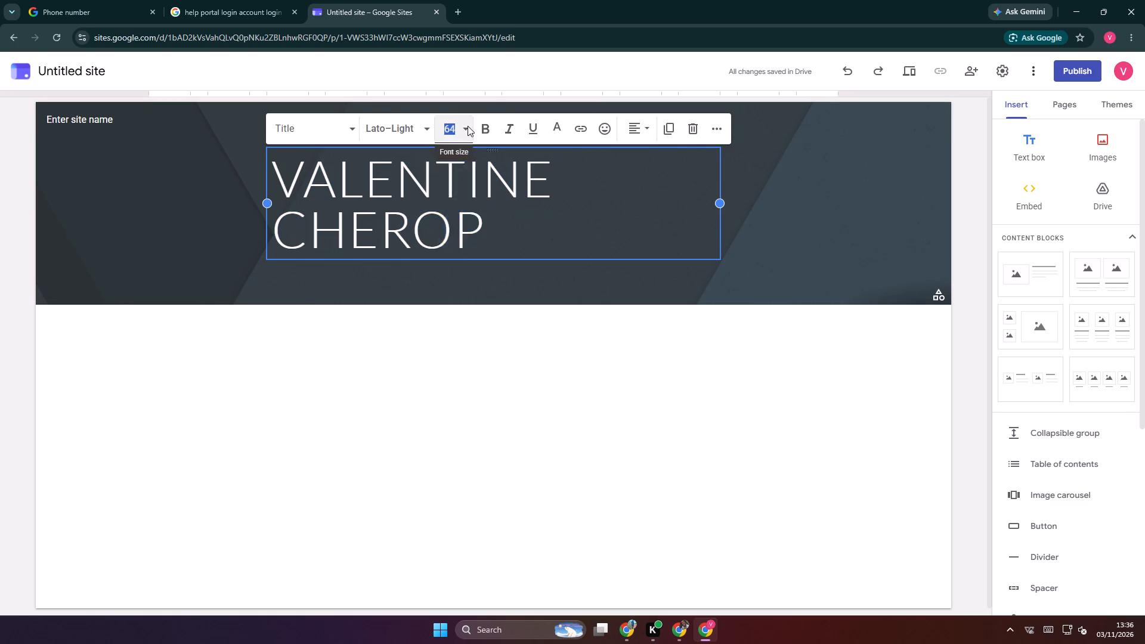
click(444, 361)
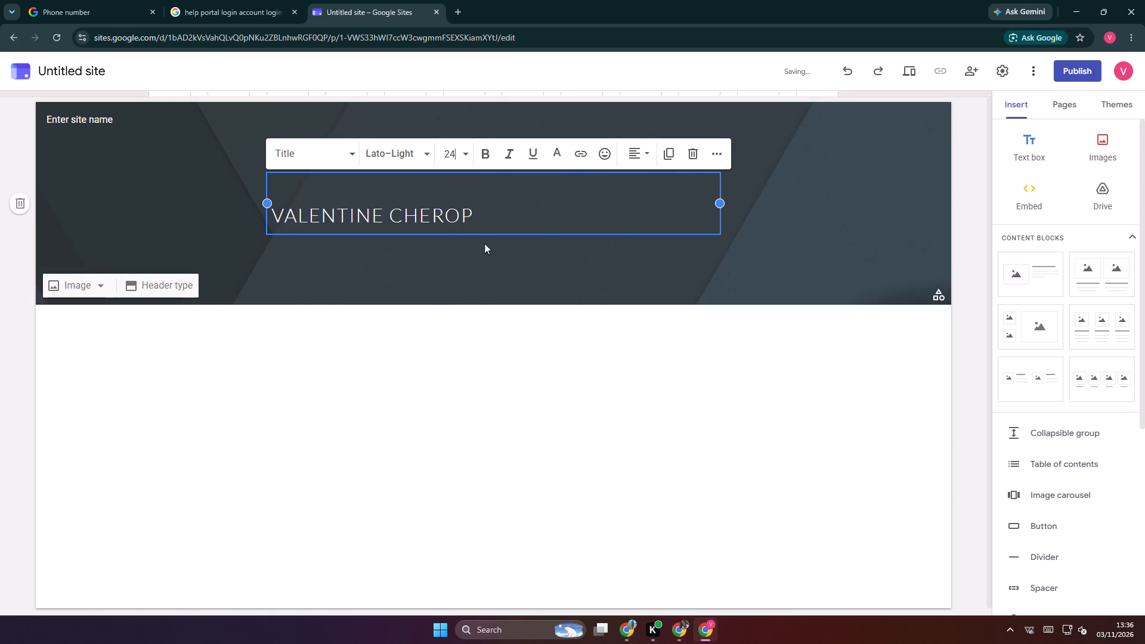
Add the student's registration number on a new line below the name in the header text box.
click(496, 224)
key(backslash)
key(Return)
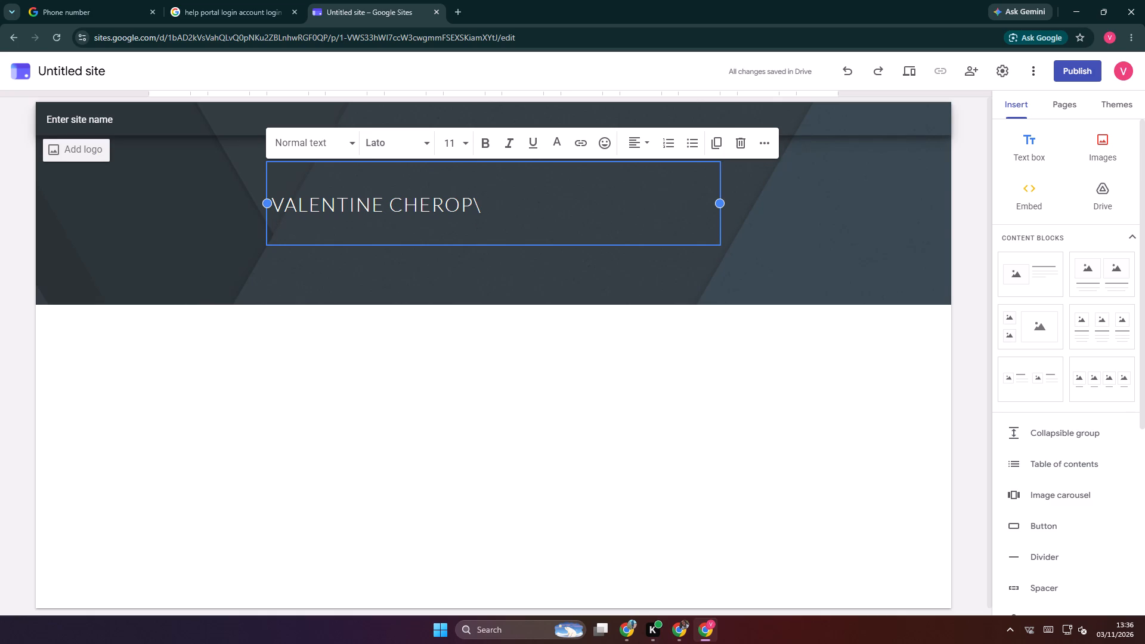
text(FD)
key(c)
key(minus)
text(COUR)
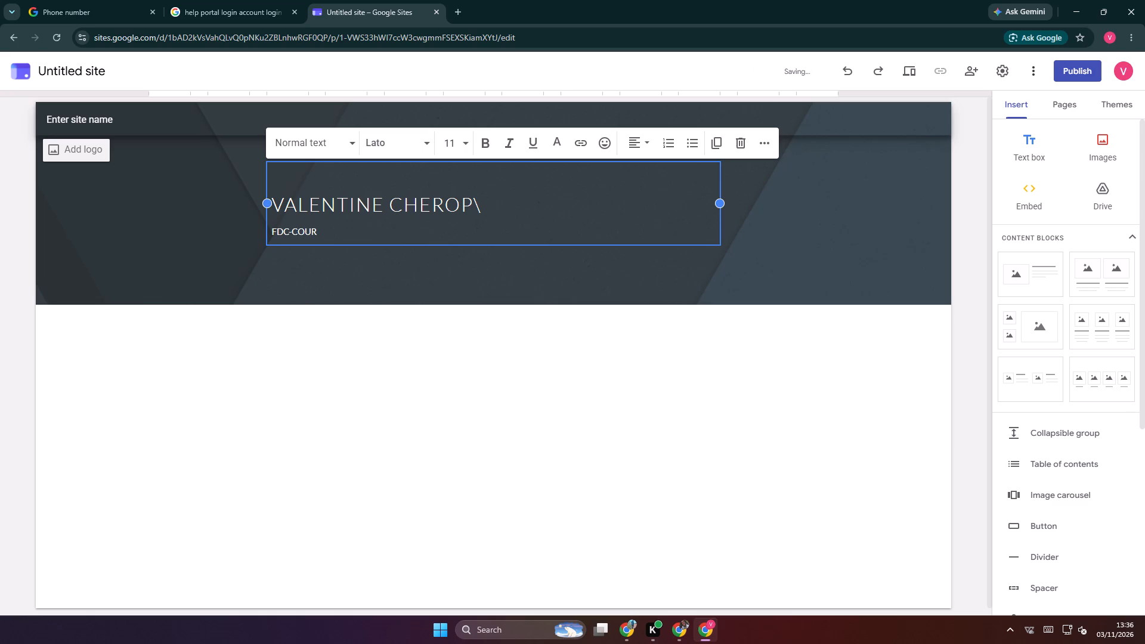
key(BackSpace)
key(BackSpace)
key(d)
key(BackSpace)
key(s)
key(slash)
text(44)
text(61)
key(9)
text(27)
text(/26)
click(420, 230)
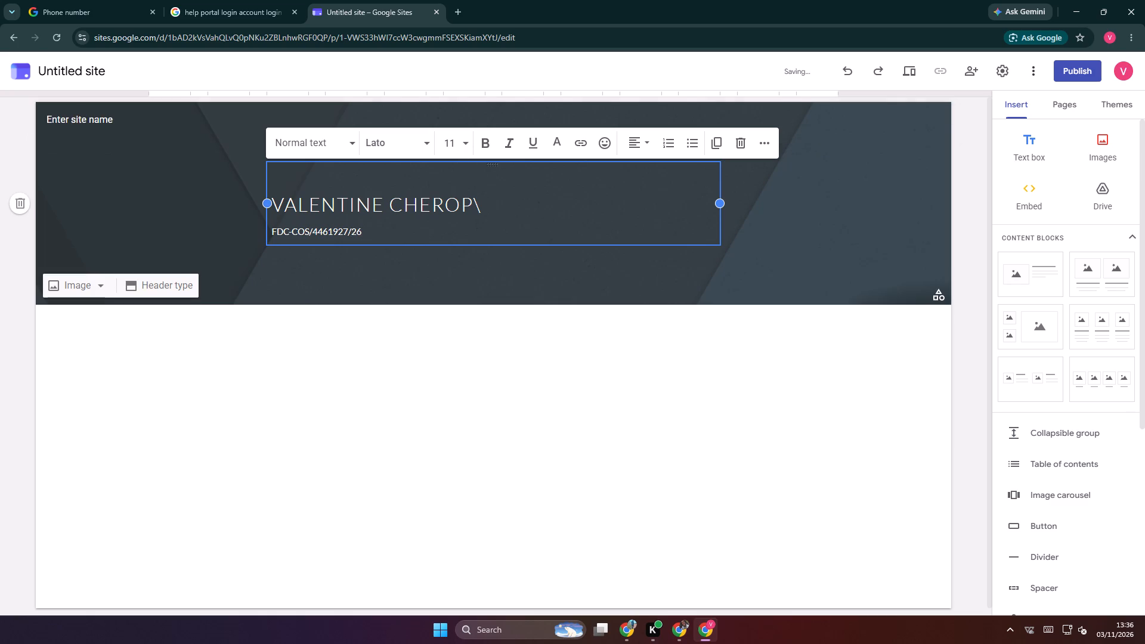
click(393, 233)
key(Return)
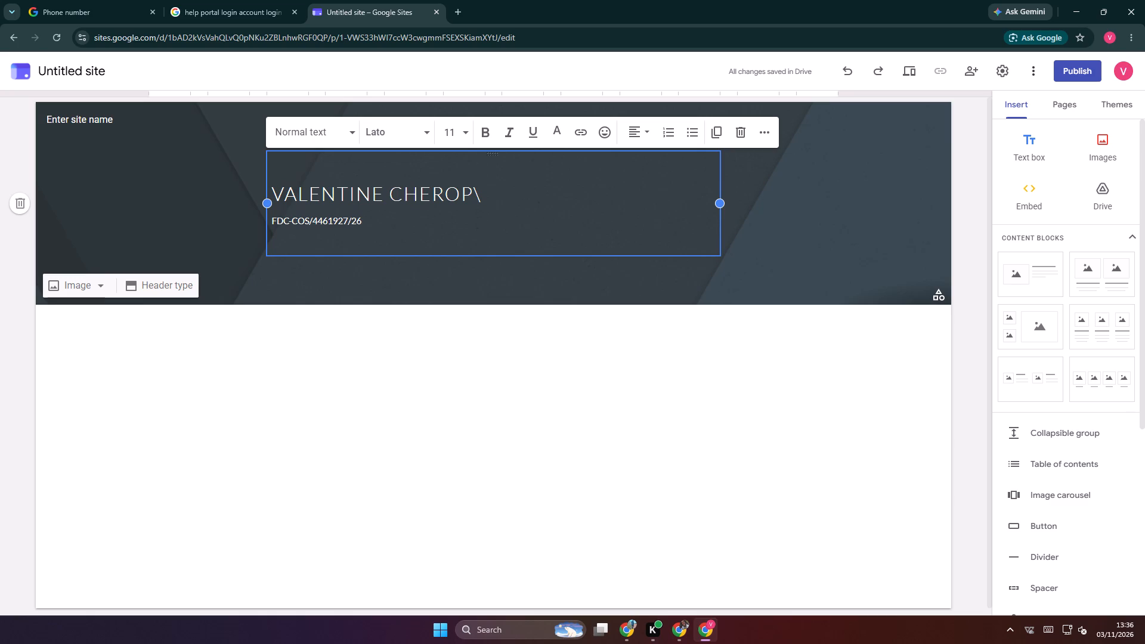
Delete the stray backslash at the end of the name line.
click(509, 189)
key(BackSpace)
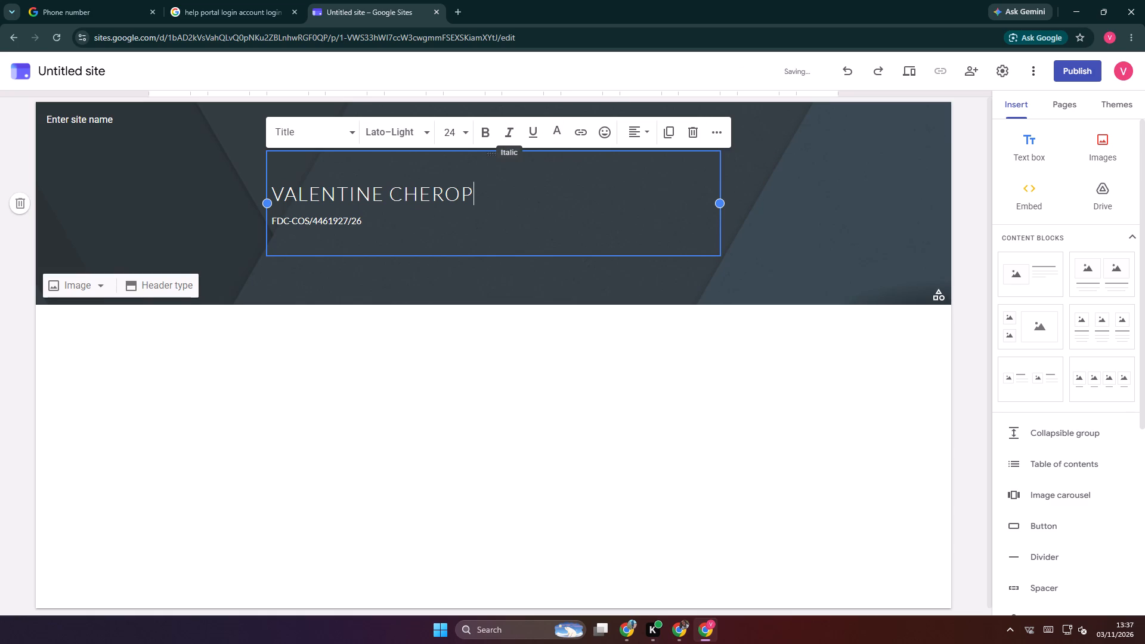
Add the lines "COSMETOLOGY" and "LEVEL 5" below the registration number in the header text box.
click(367, 225)
key(Return)
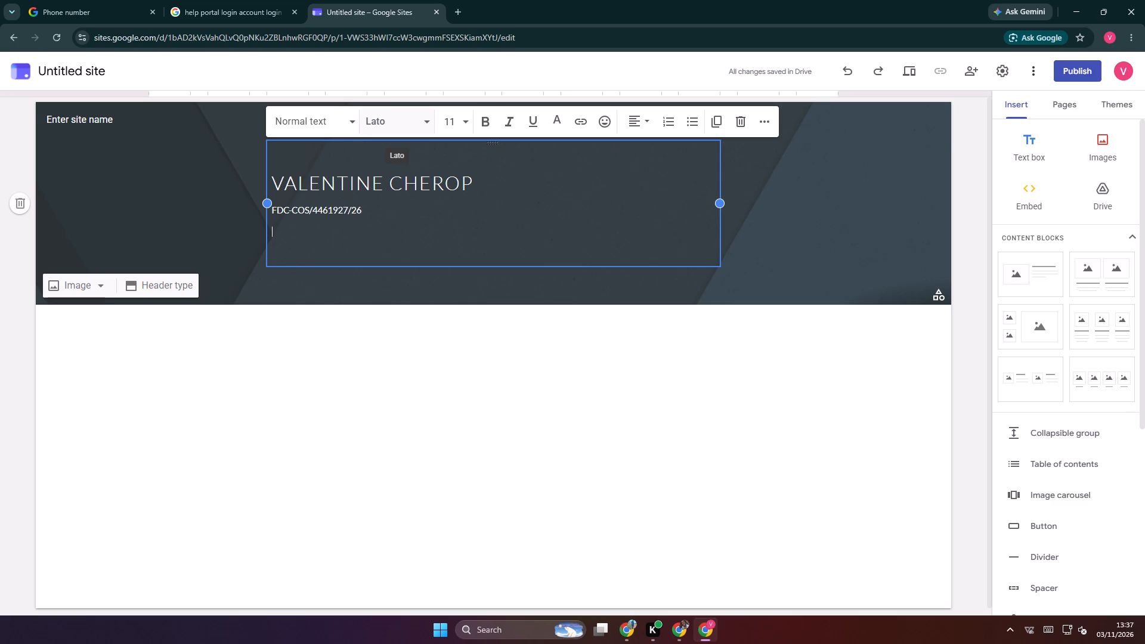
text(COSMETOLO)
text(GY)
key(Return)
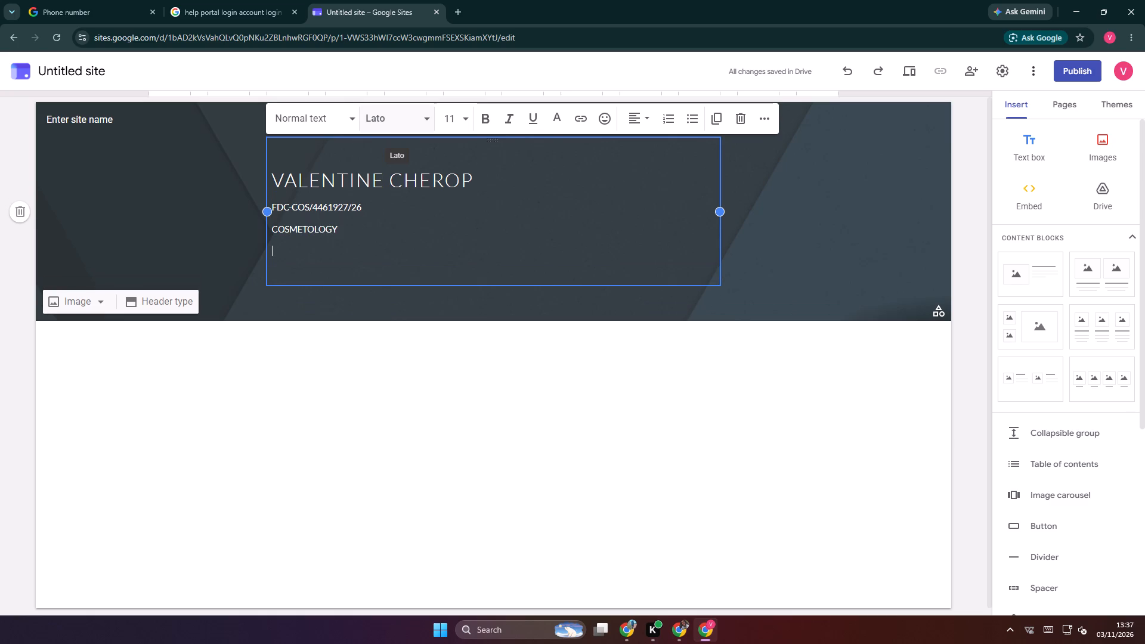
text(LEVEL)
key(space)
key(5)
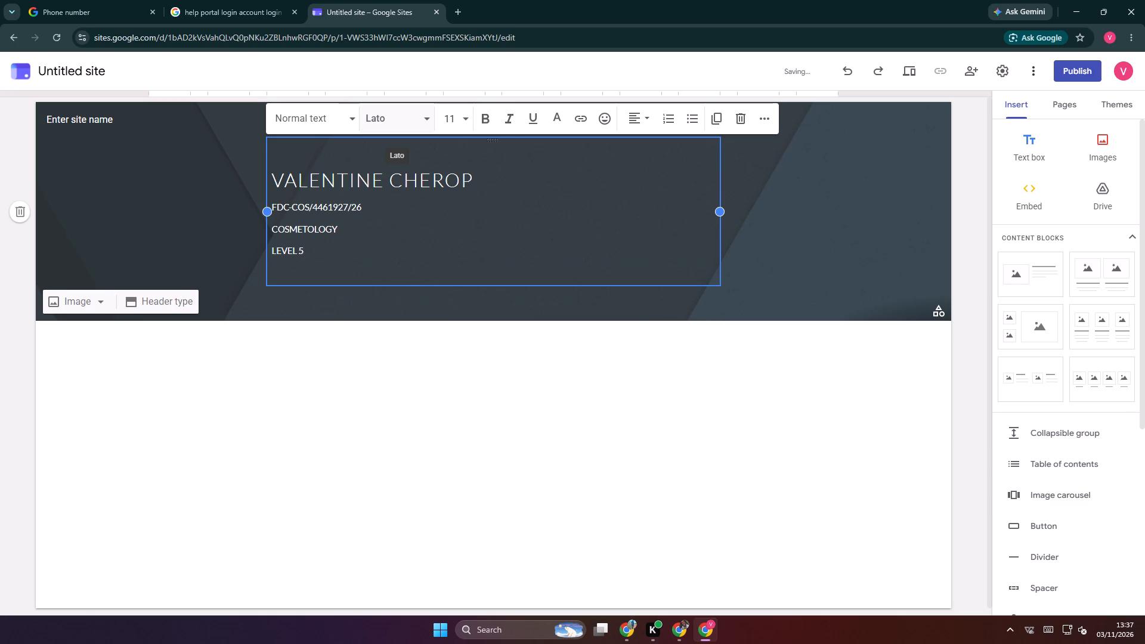
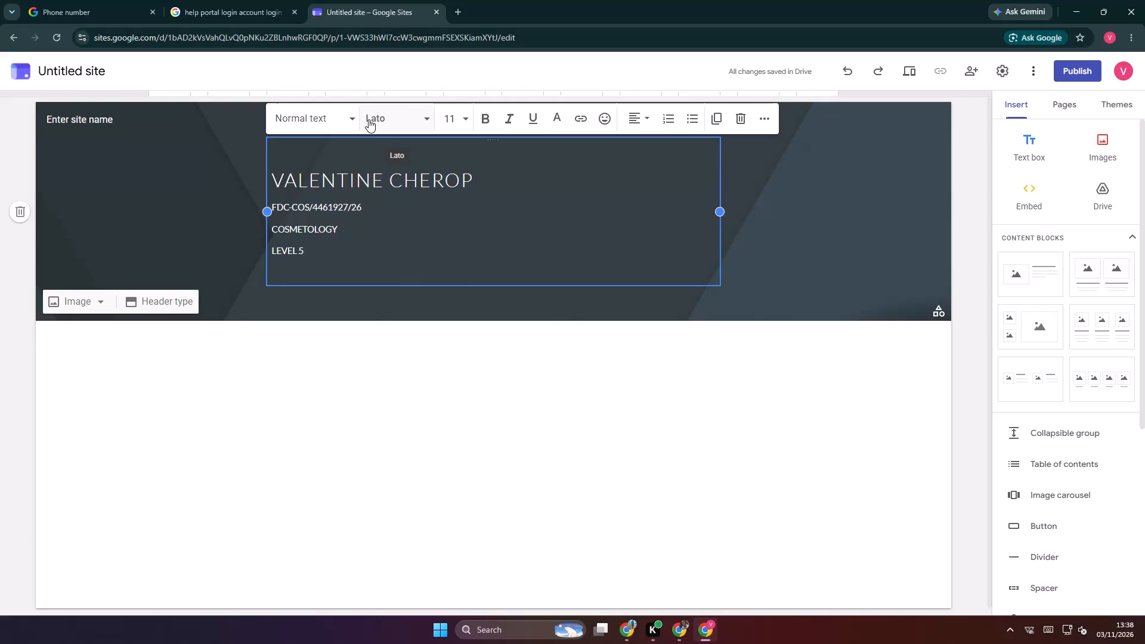
Add the line "CLASS 265" below the level line in the header text box.
key(Return)
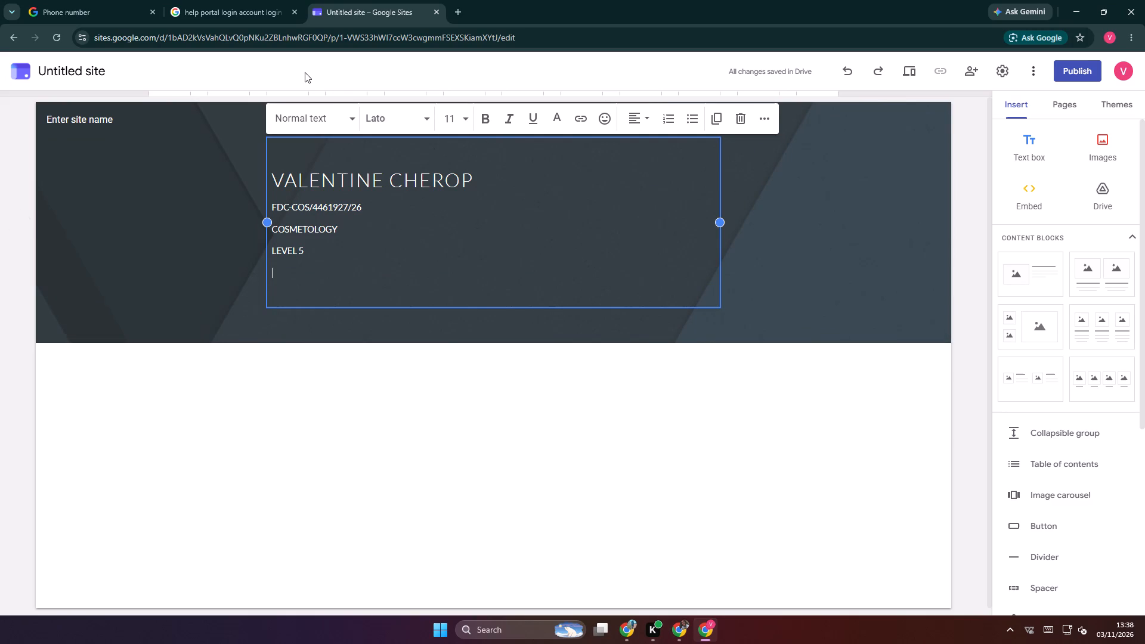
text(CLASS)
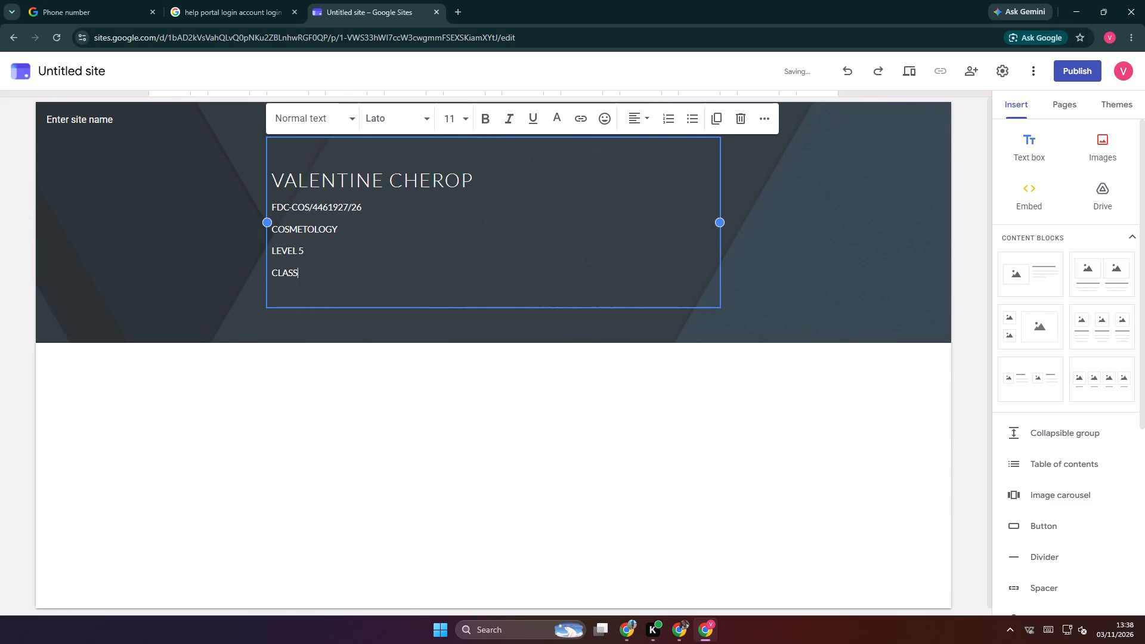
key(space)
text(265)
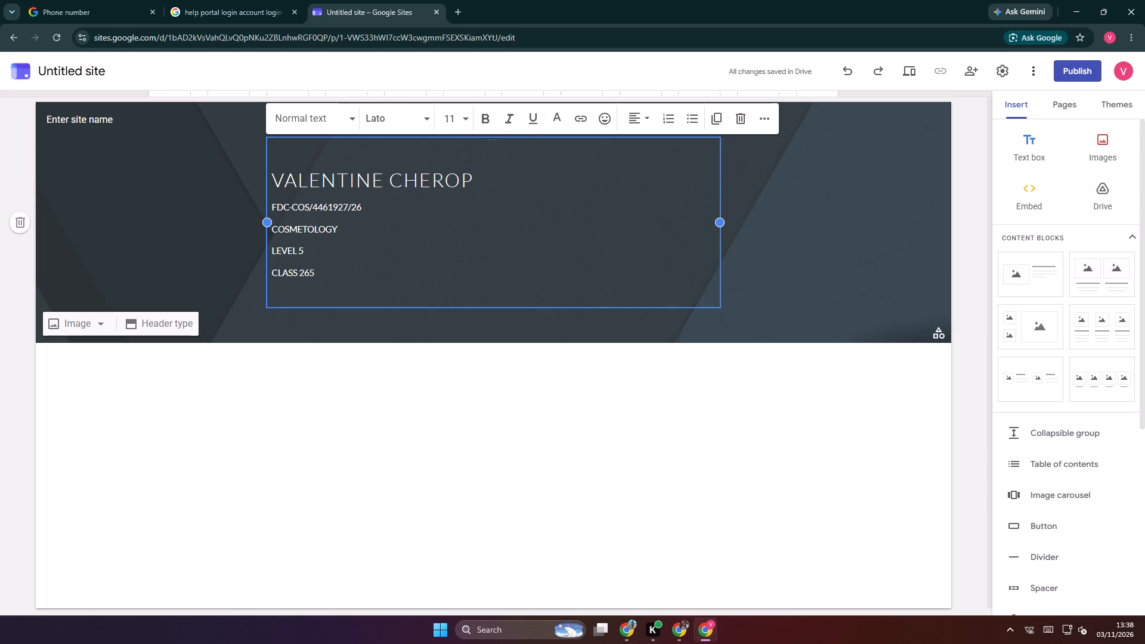
Set the font size of the four header lines from the registration number through "CLASS 265" to 24.
drag(316, 275, 230, 201)
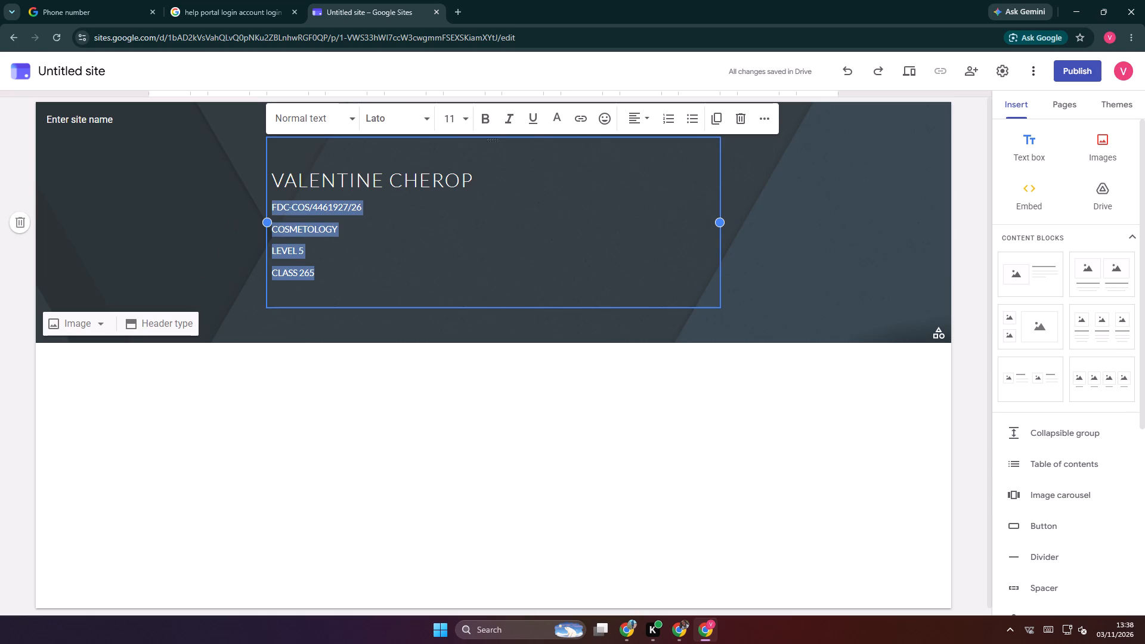
click(460, 115)
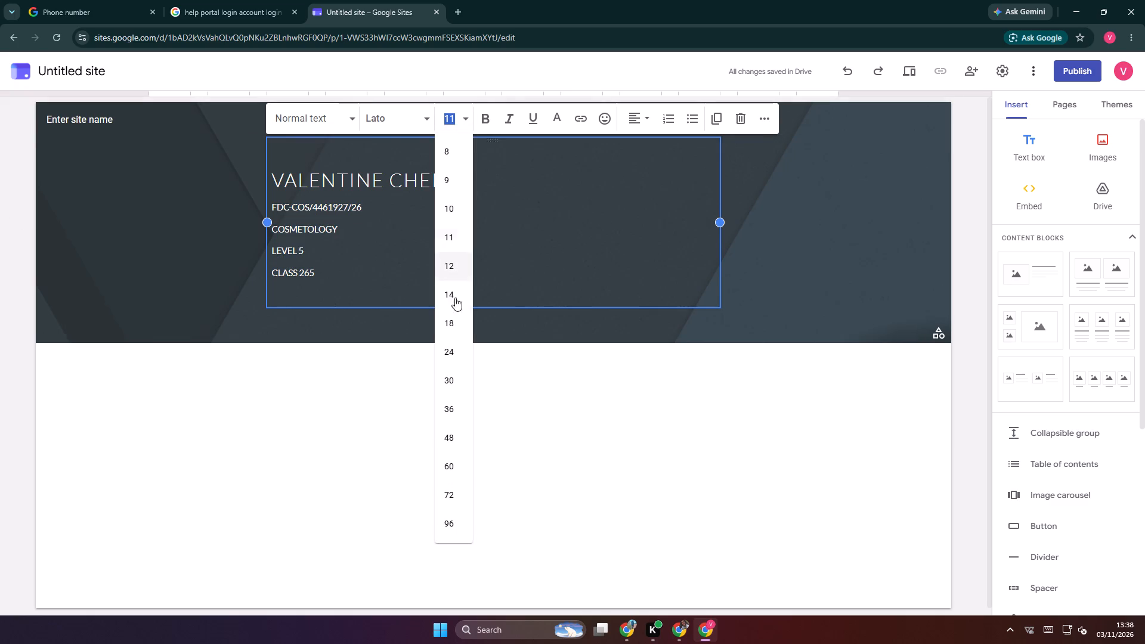
click(455, 351)
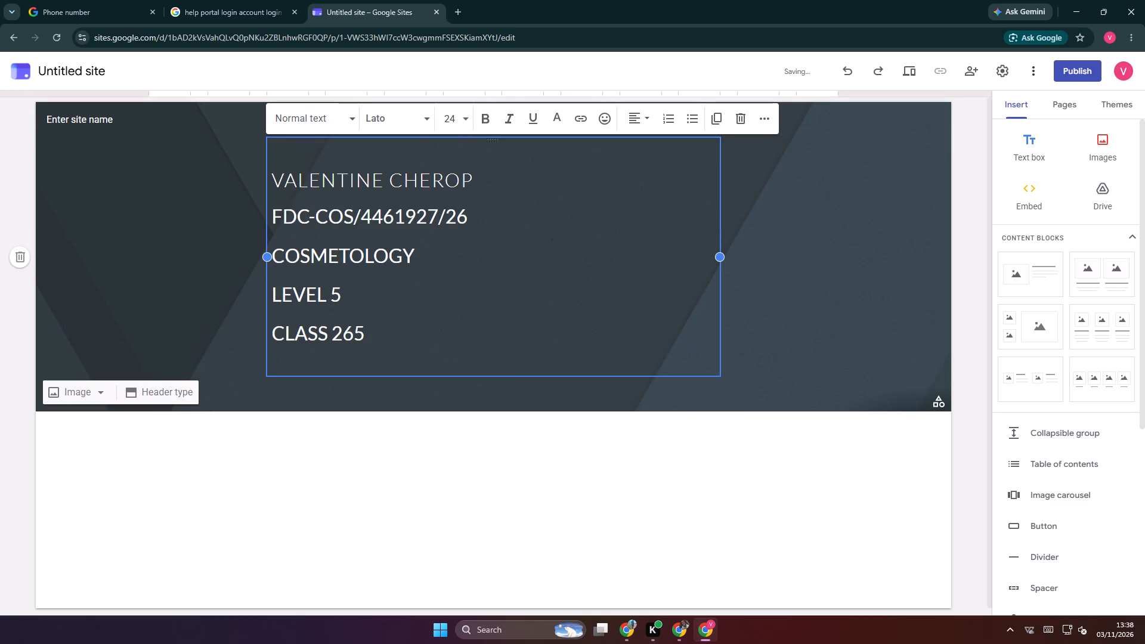
Make the student's whole name in the header bold and underlined.
drag(476, 178, 280, 178)
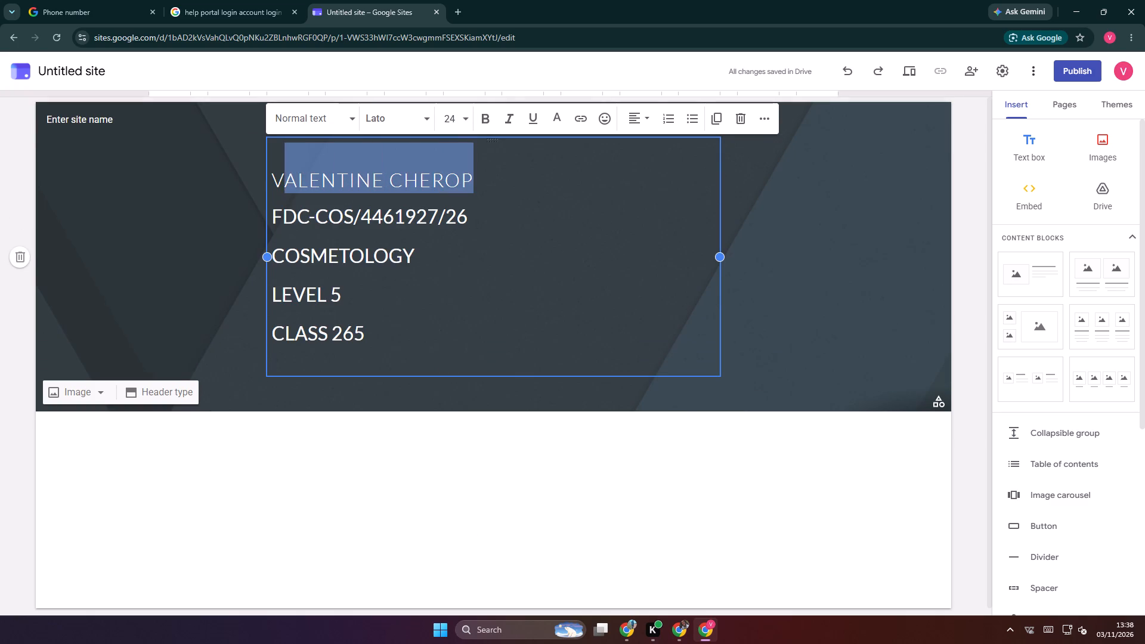
drag(280, 178, 266, 178)
click(484, 117)
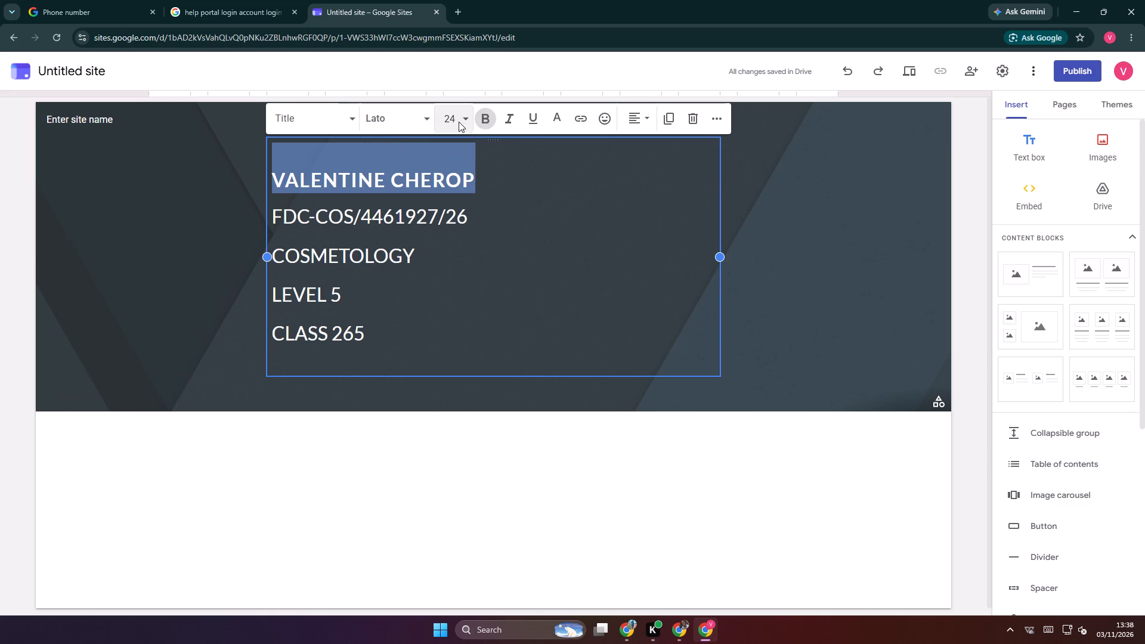
click(532, 118)
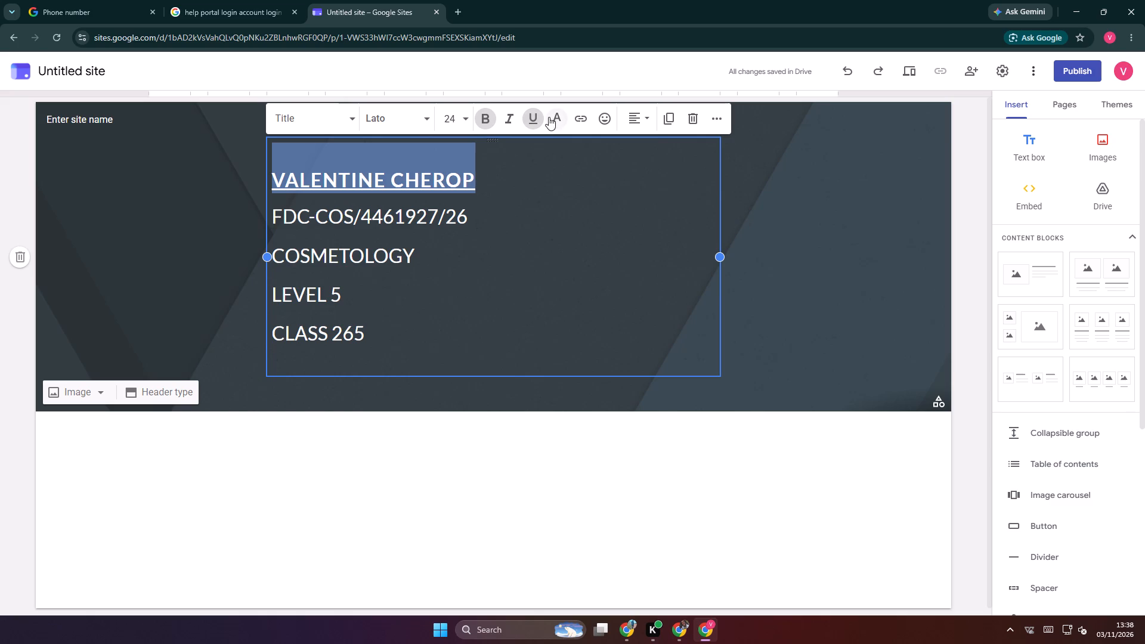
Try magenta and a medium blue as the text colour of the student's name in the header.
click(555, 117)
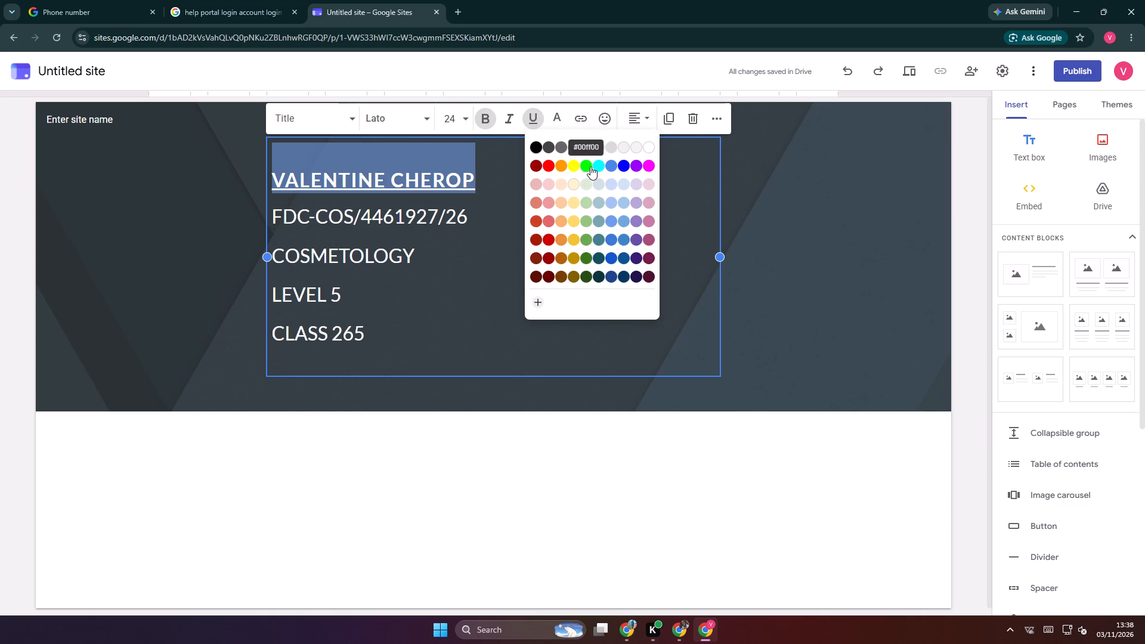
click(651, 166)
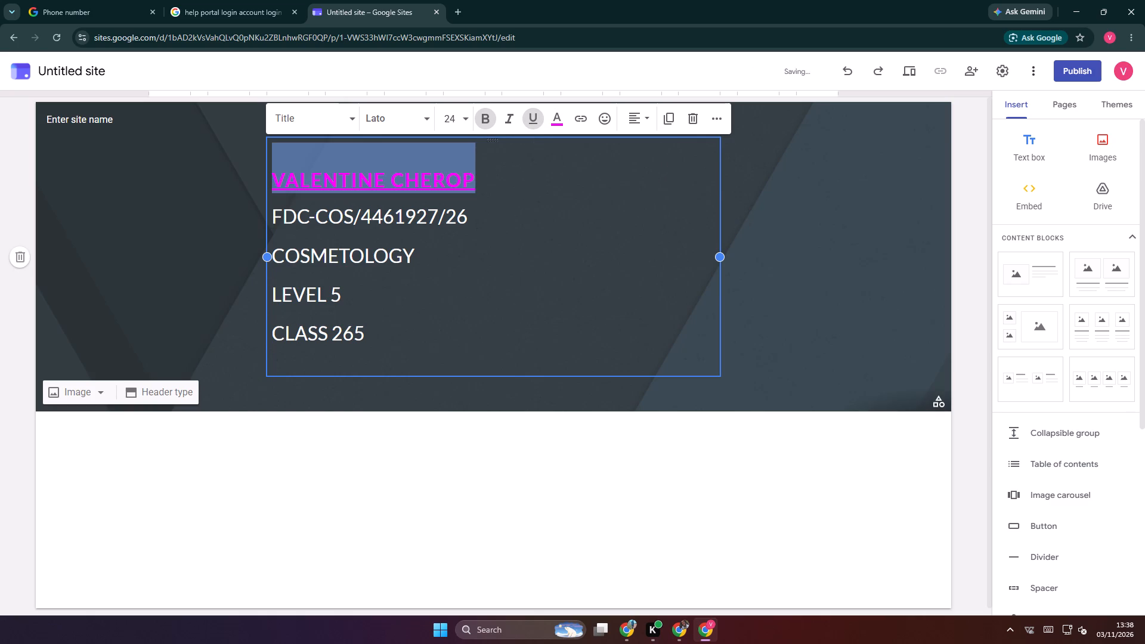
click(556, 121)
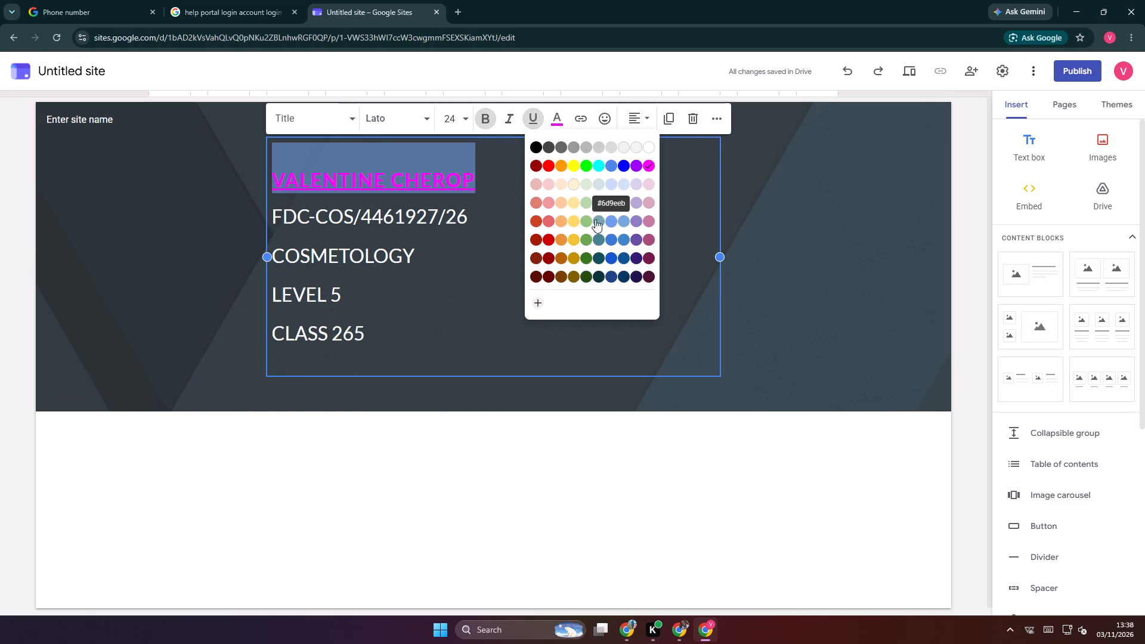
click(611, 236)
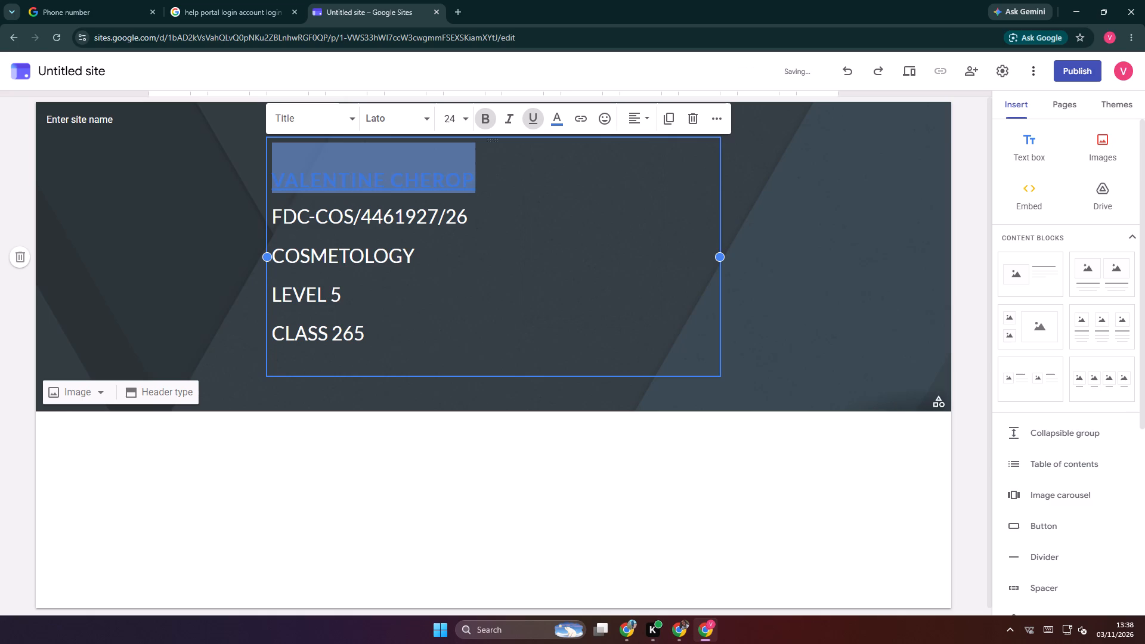
Set the text colour of the student's name in the header to bright cyan.
click(557, 121)
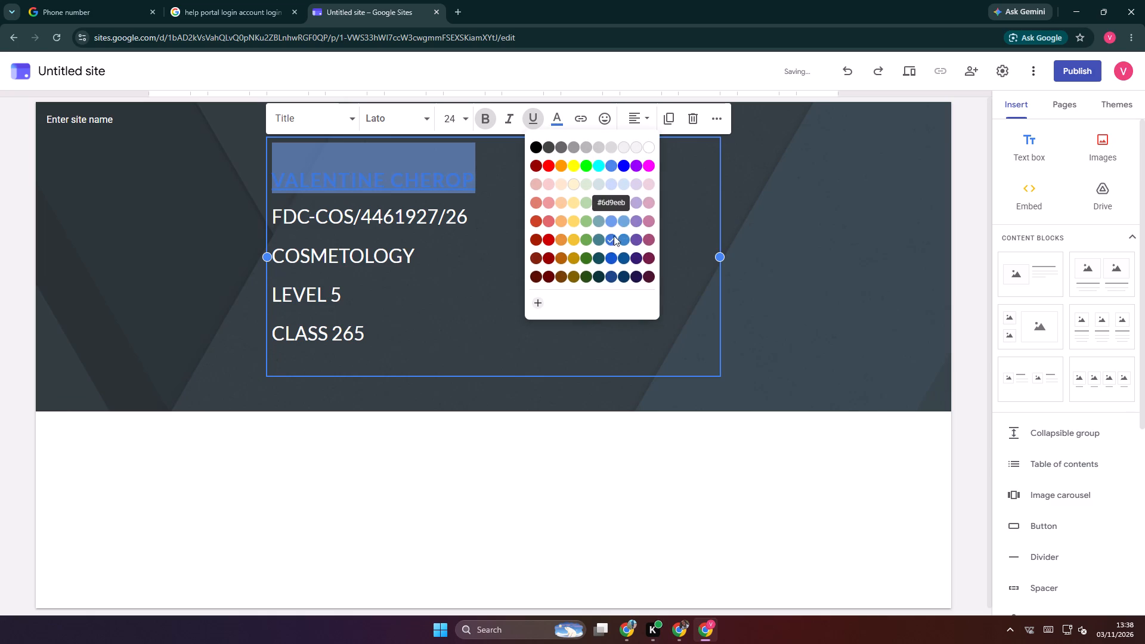
click(599, 166)
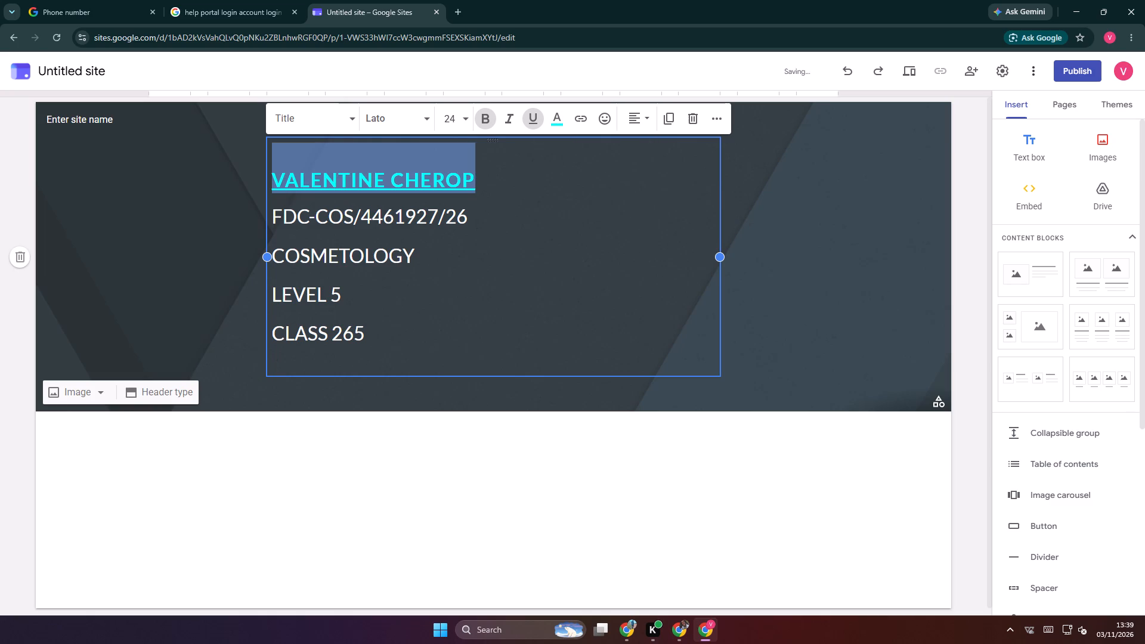
click(616, 264)
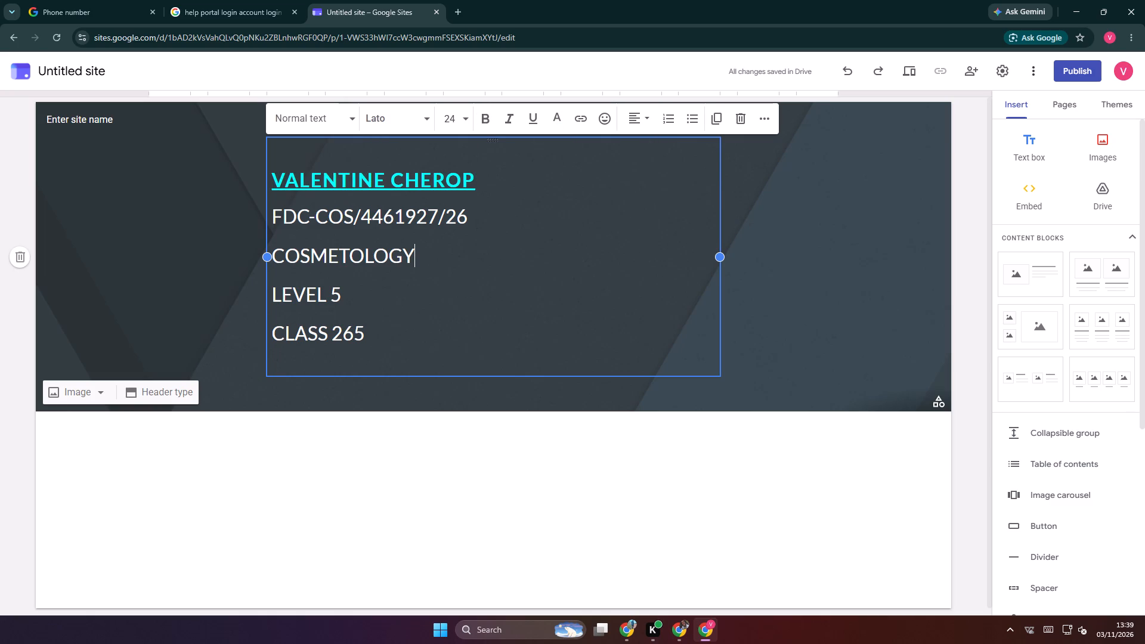
click(394, 342)
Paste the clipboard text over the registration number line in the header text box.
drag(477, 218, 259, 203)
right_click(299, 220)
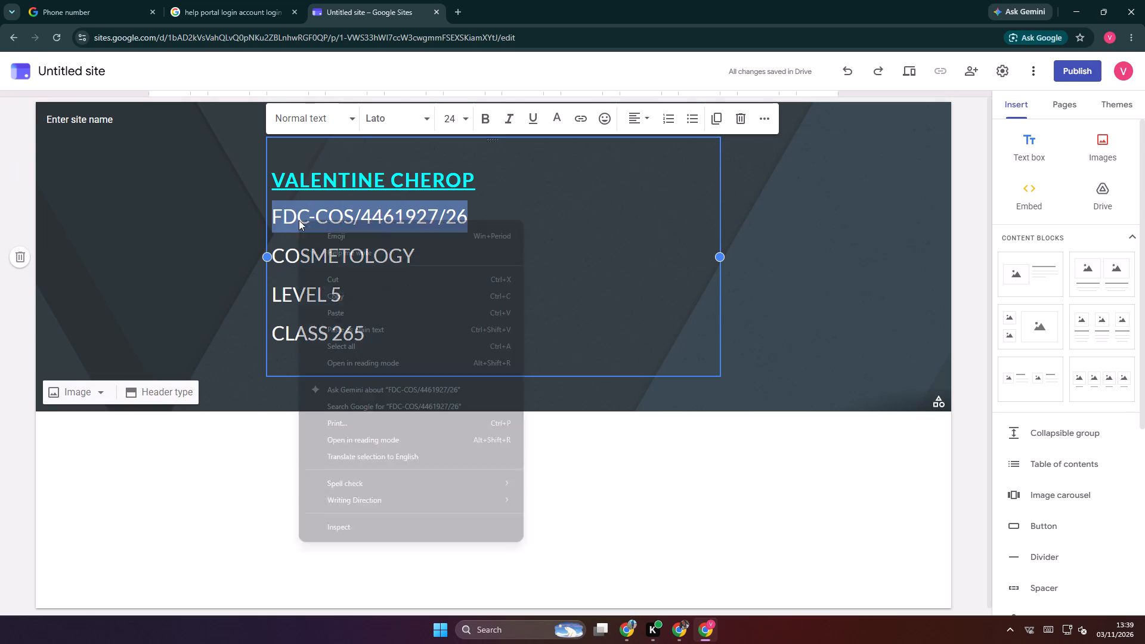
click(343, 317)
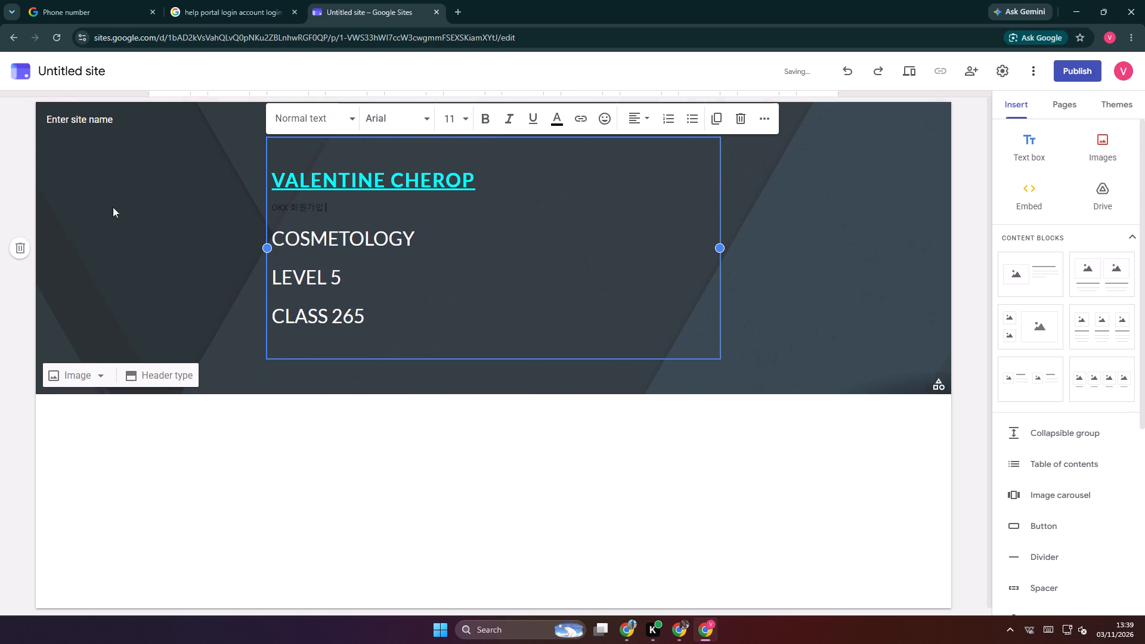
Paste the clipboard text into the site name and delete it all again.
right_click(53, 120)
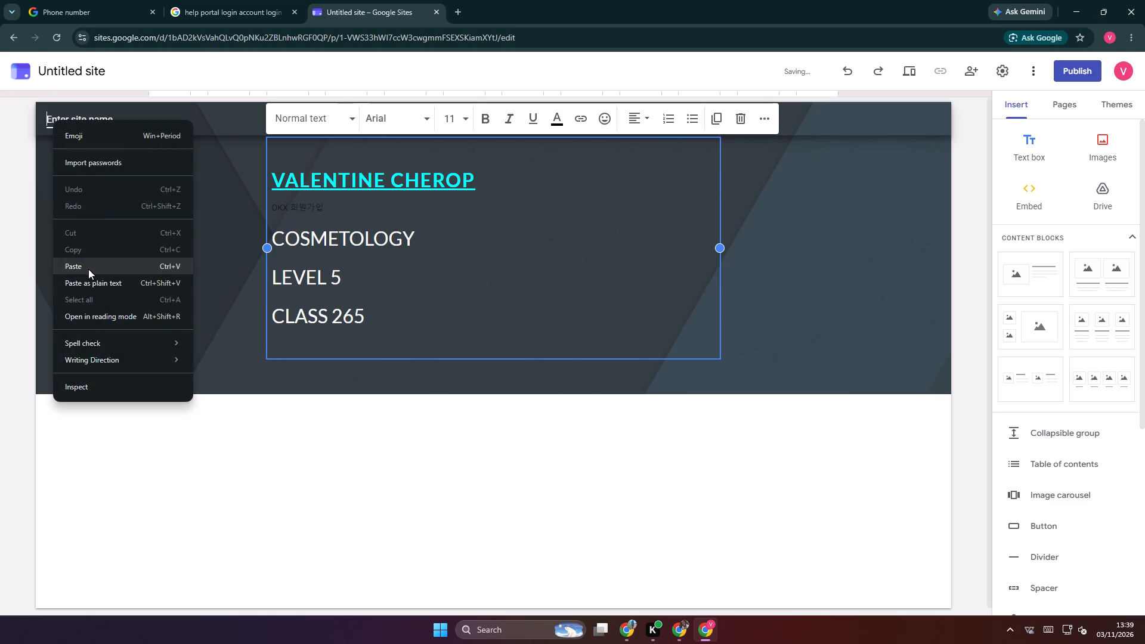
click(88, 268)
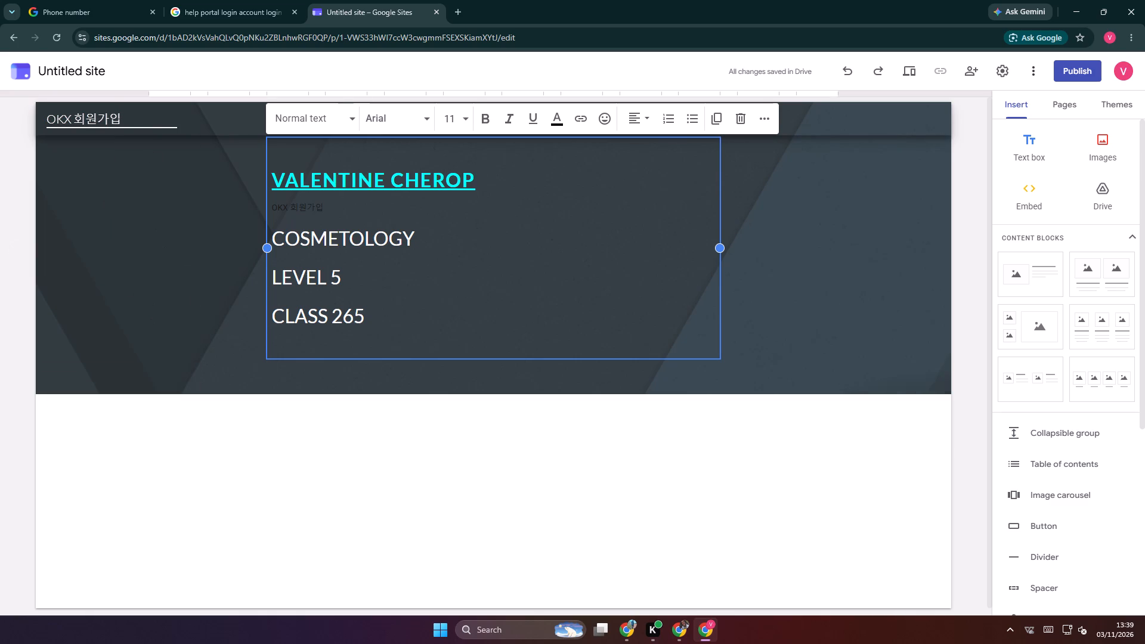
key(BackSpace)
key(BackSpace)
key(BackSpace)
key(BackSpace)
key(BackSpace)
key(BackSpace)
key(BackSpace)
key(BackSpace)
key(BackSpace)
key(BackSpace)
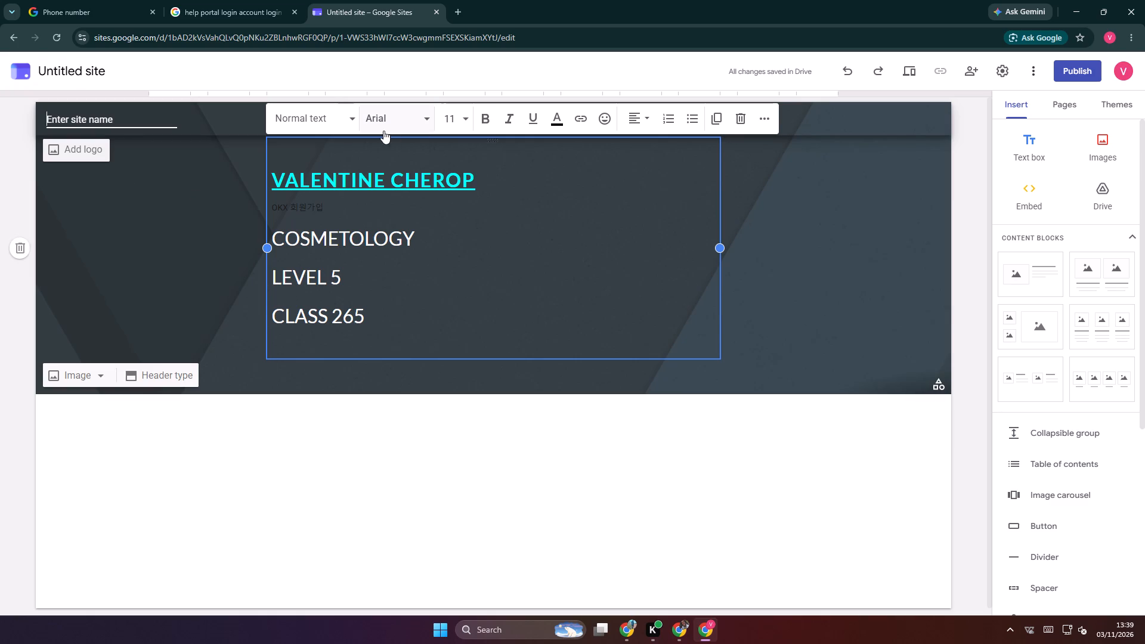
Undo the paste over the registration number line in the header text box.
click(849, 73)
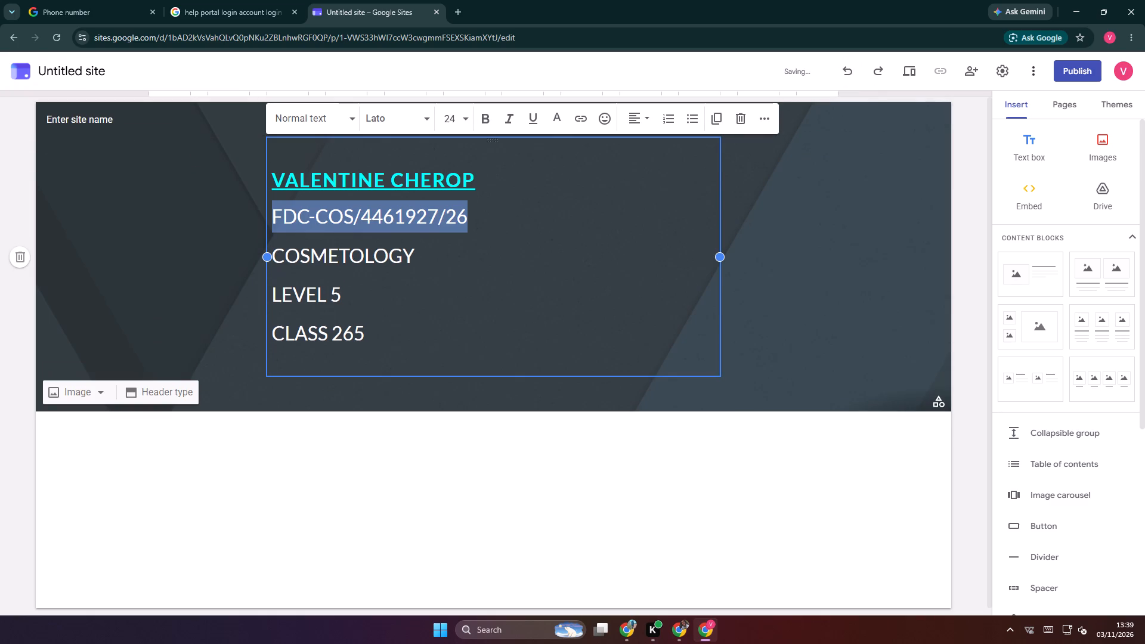
Copy the student's registration number from the header text box and paste it as the site name.
drag(473, 225, 287, 203)
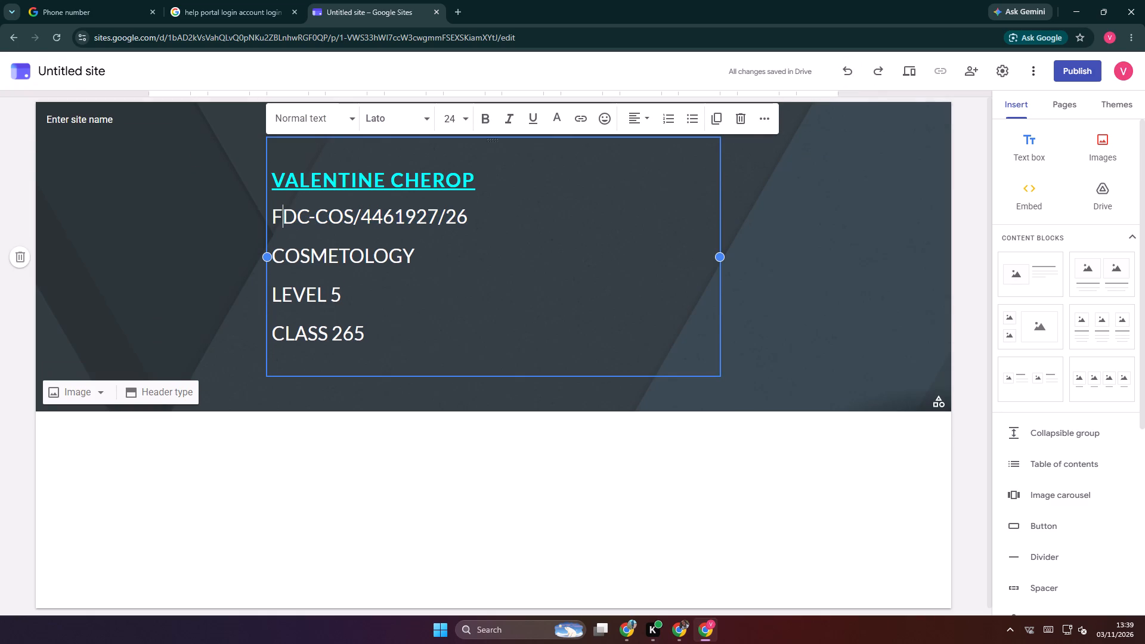
drag(271, 207, 491, 224)
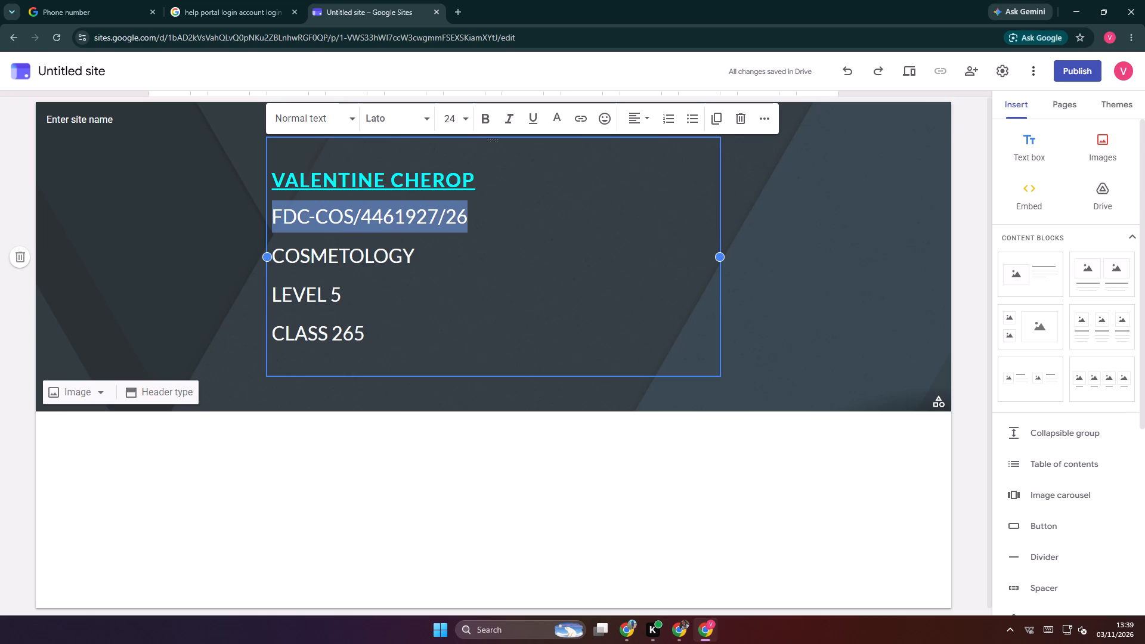
right_click(440, 218)
click(478, 295)
right_click(83, 116)
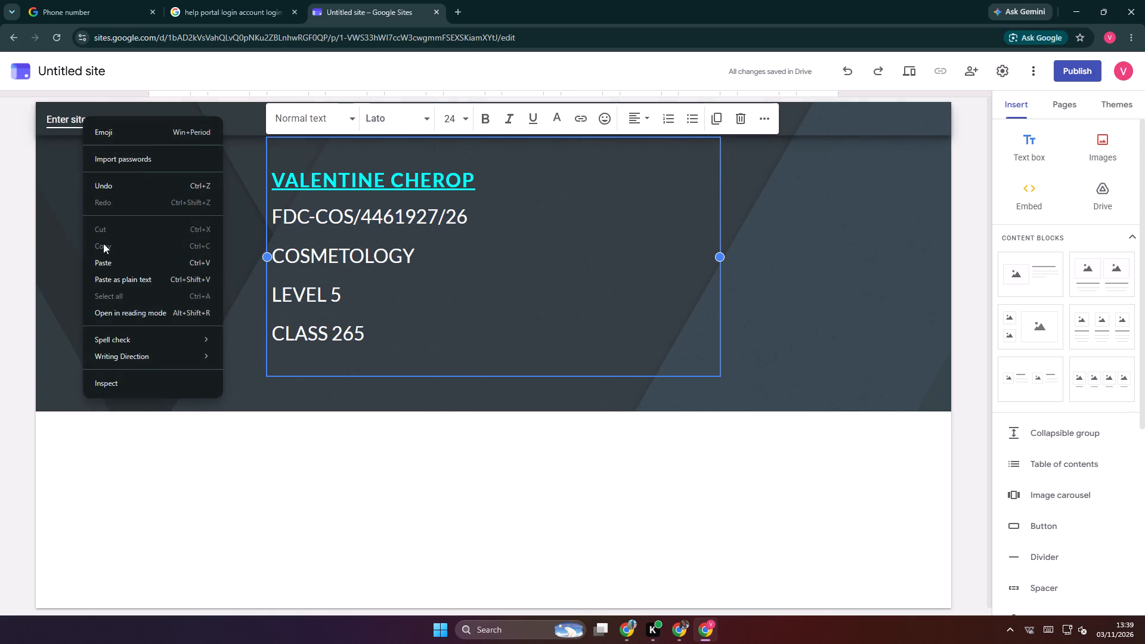
click(97, 263)
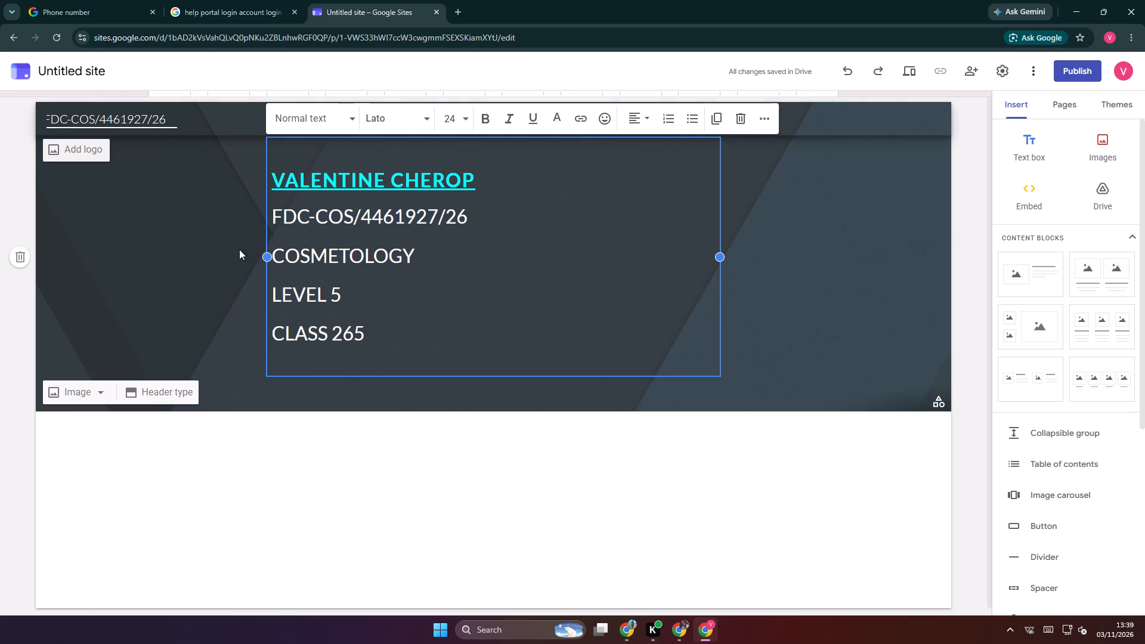
click(307, 431)
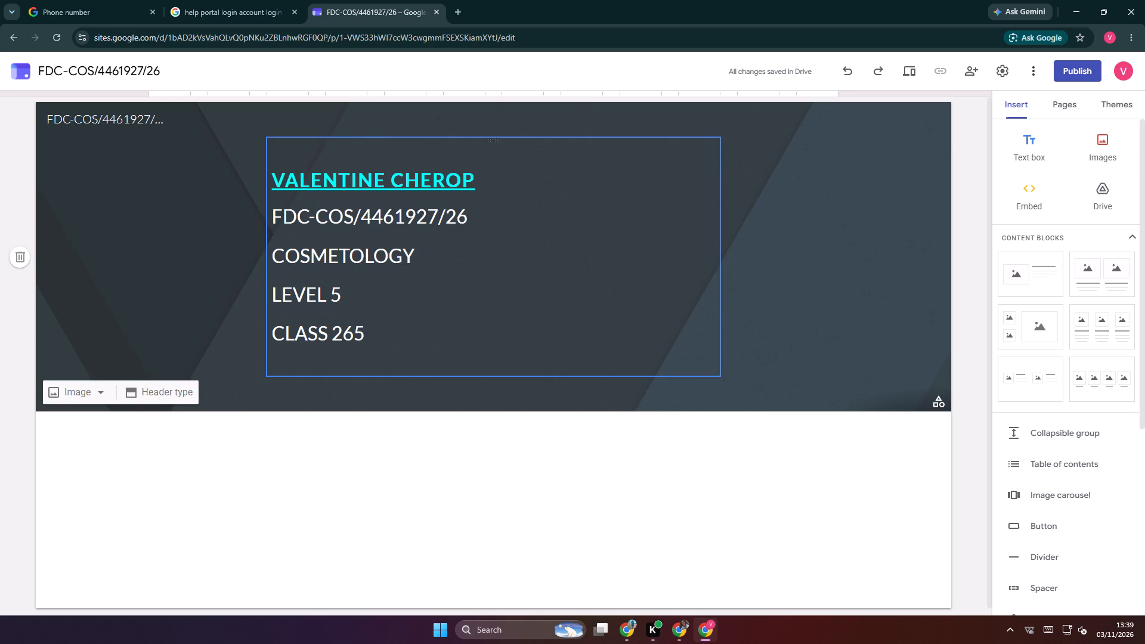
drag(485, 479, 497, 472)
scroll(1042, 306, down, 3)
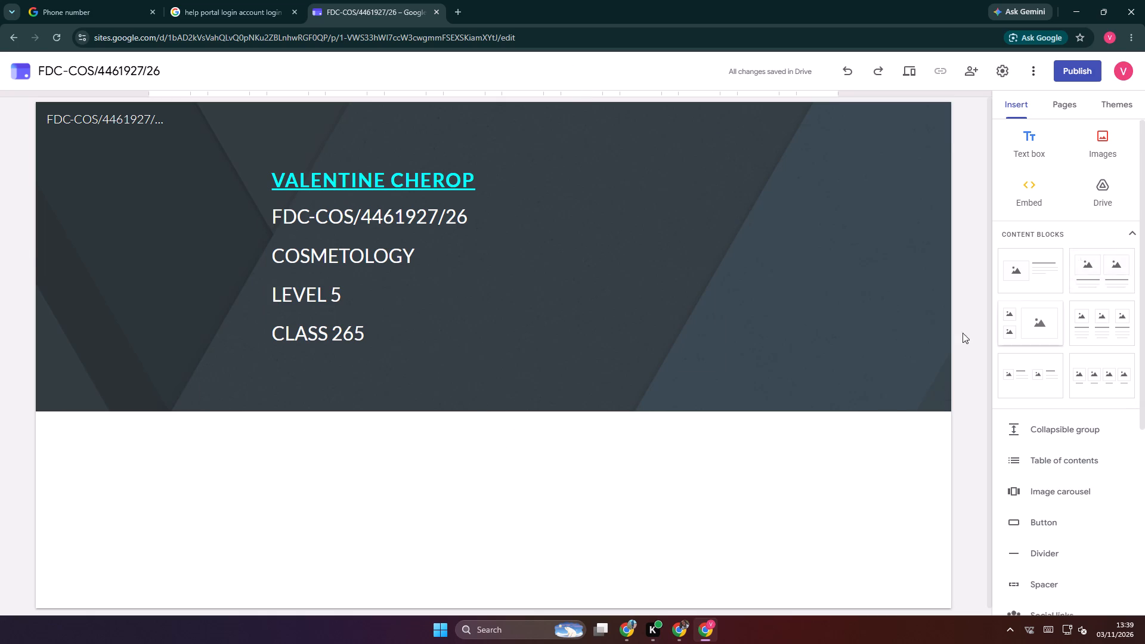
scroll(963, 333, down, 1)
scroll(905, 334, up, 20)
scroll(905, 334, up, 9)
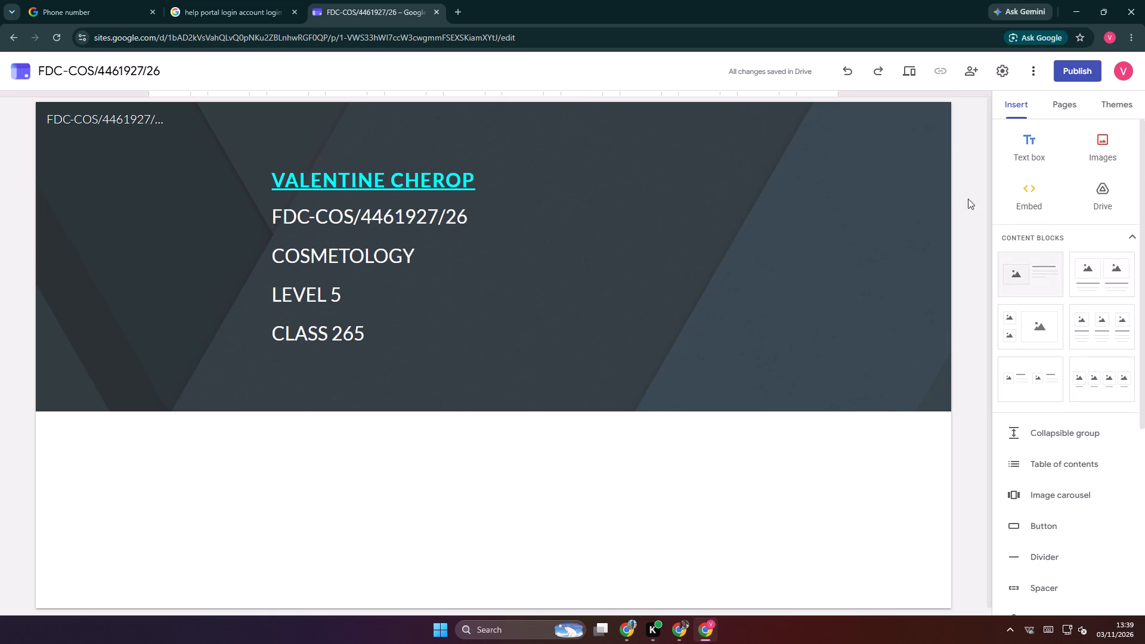
Duplicate the Home page and name the copy COURSE MODULES.
click(1075, 103)
click(1132, 154)
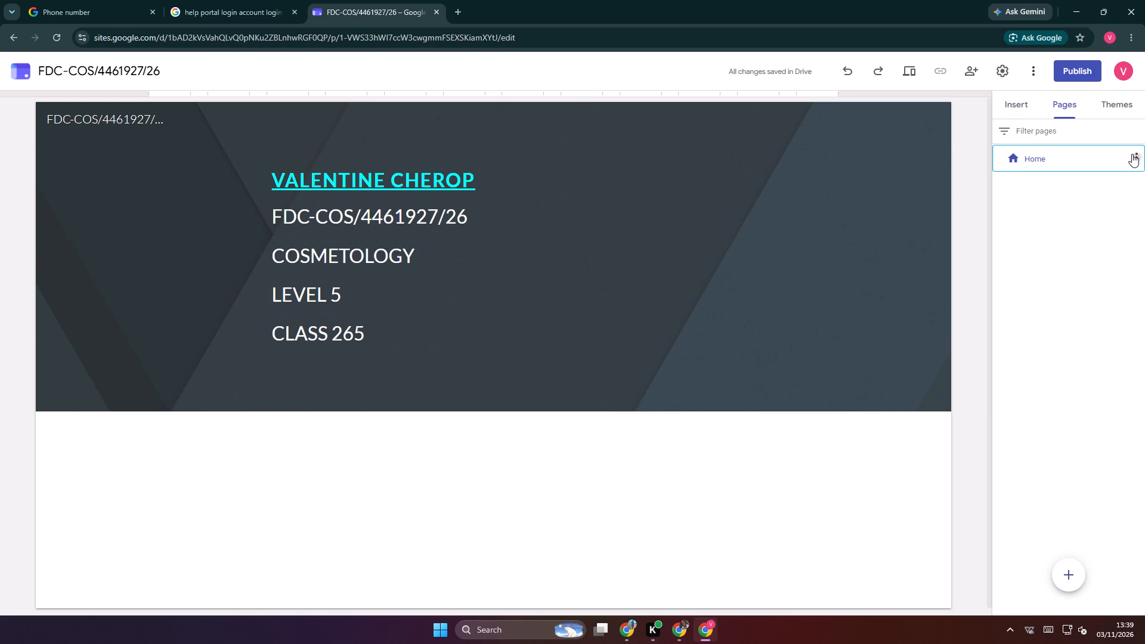
click(1063, 166)
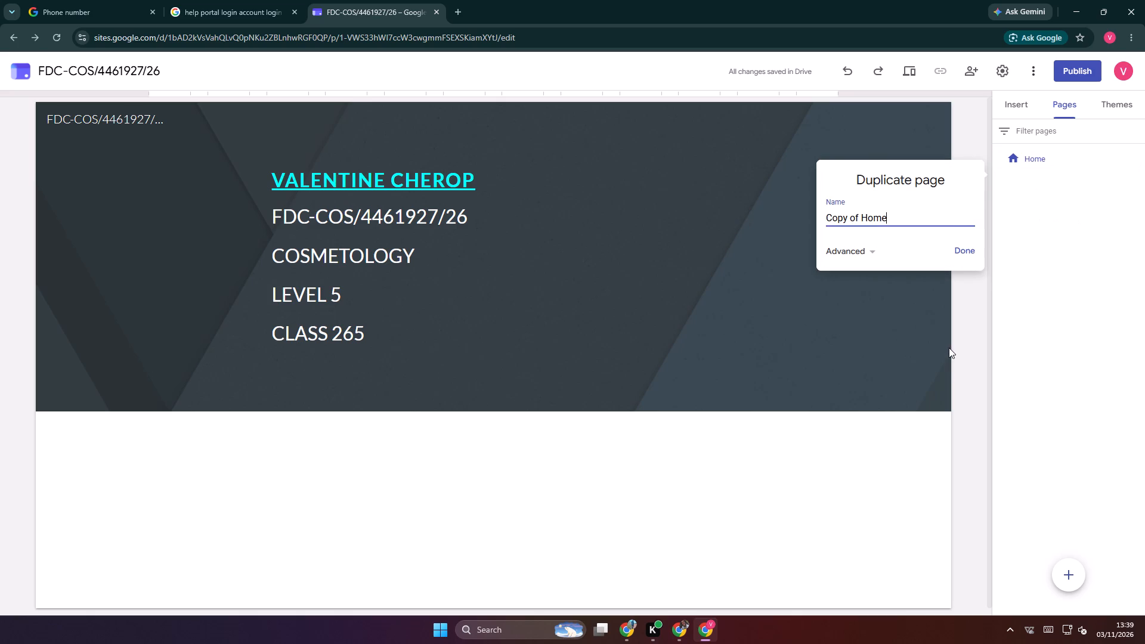
key(BackSpace)
key(BackSpace)
key(BackSpace)
key(BackSpace)
key(BackSpace)
key(BackSpace)
key(BackSpace)
key(BackSpace)
key(BackSpace)
key(BackSpace)
key(BackSpace)
key(BackSpace)
key(BackSpace)
key(BackSpace)
key(BackSpace)
key(BackSpace)
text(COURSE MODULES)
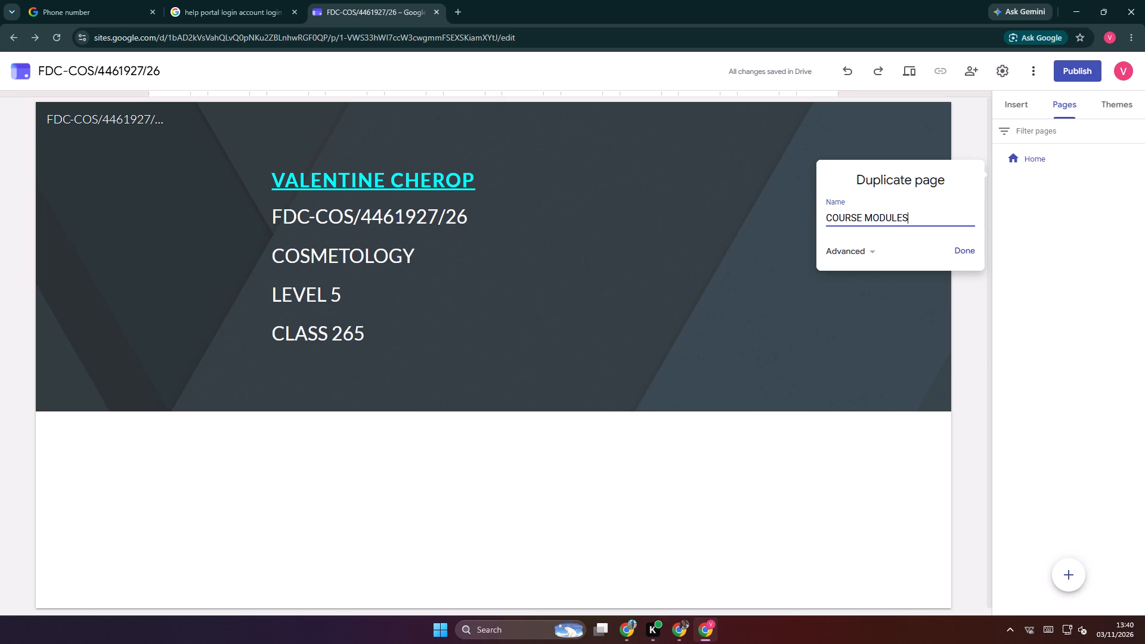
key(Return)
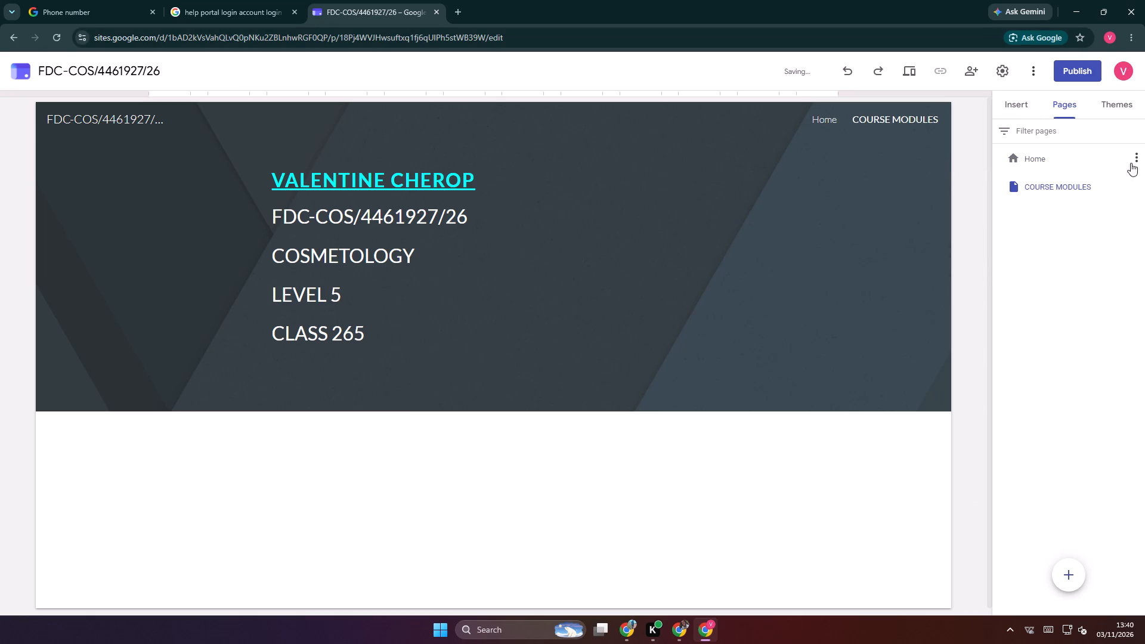
Duplicate the Home page again and name the copy TUTORIALS.
click(1137, 157)
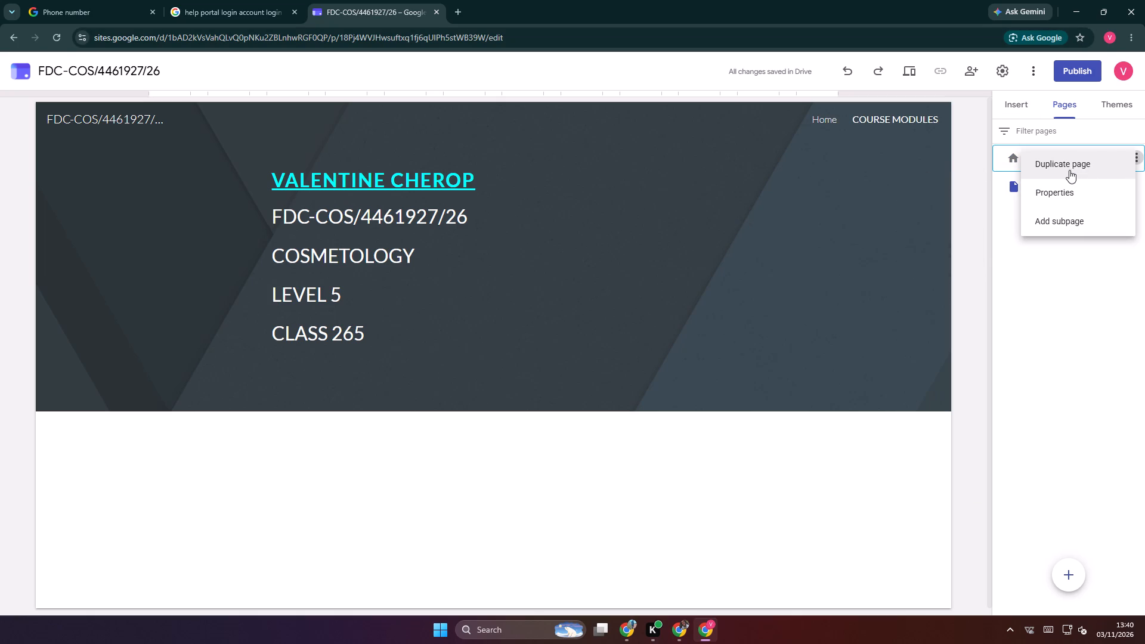
click(1066, 167)
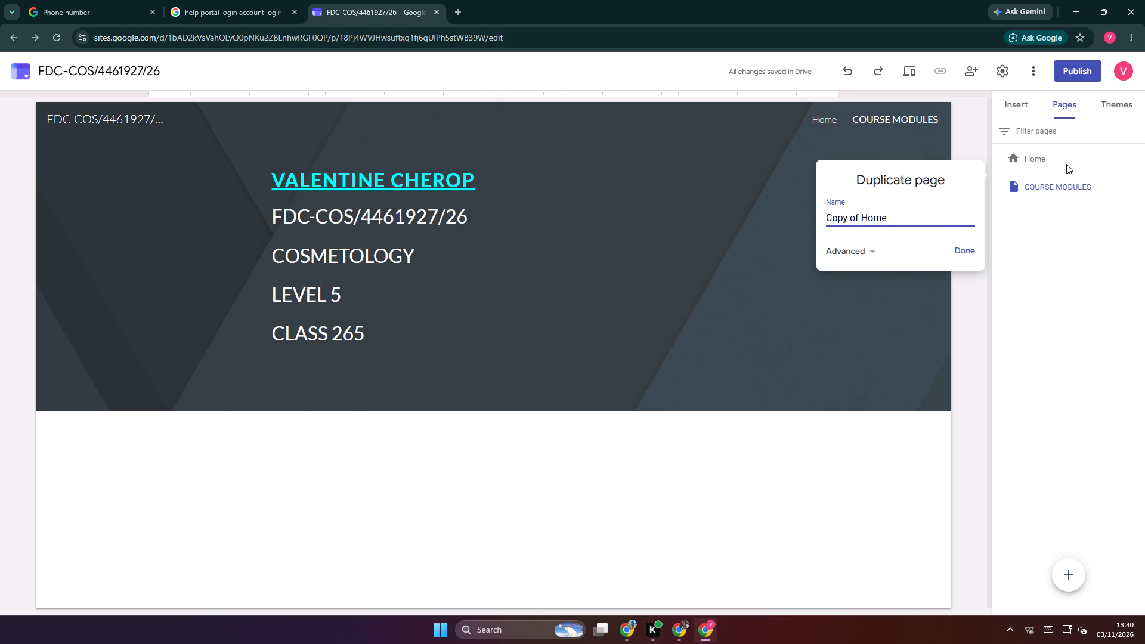
key(BackSpace)
key(BackSpace)
key(BackSpace)
key(BackSpace)
key(BackSpace)
key(BackSpace)
key(BackSpace)
key(BackSpace)
key(BackSpace)
key(BackSpace)
key(BackSpace)
key(BackSpace)
key(BackSpace)
key(BackSpace)
key(BackSpace)
key(BackSpace)
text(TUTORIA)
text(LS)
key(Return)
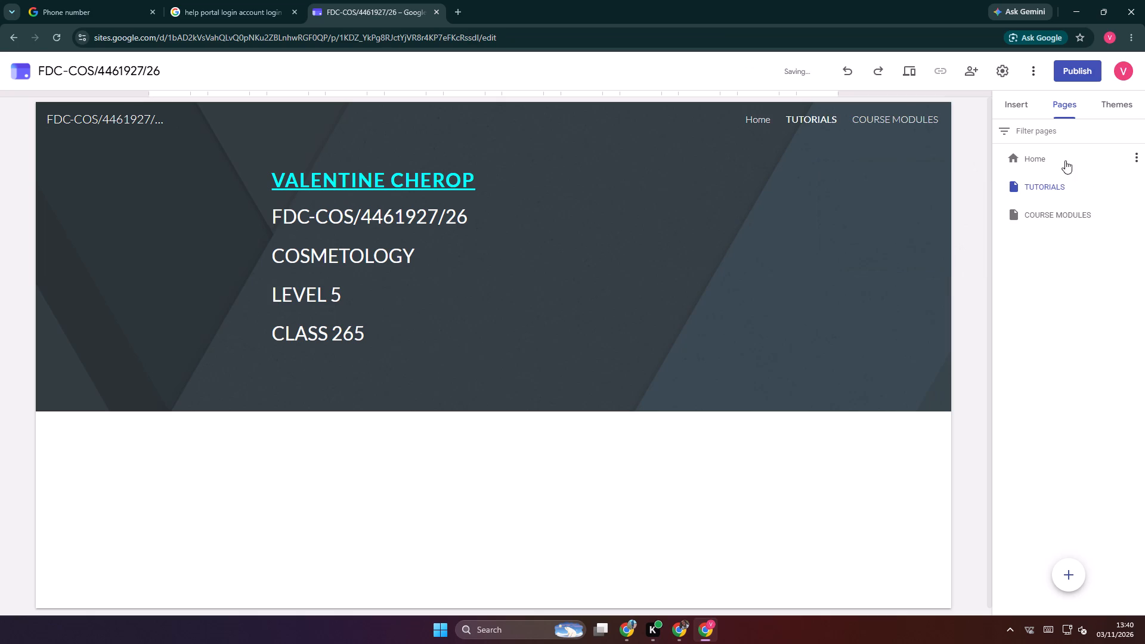
Duplicate the Home page once more, entering ASSESSMENTS as the name of the copy.
click(1139, 157)
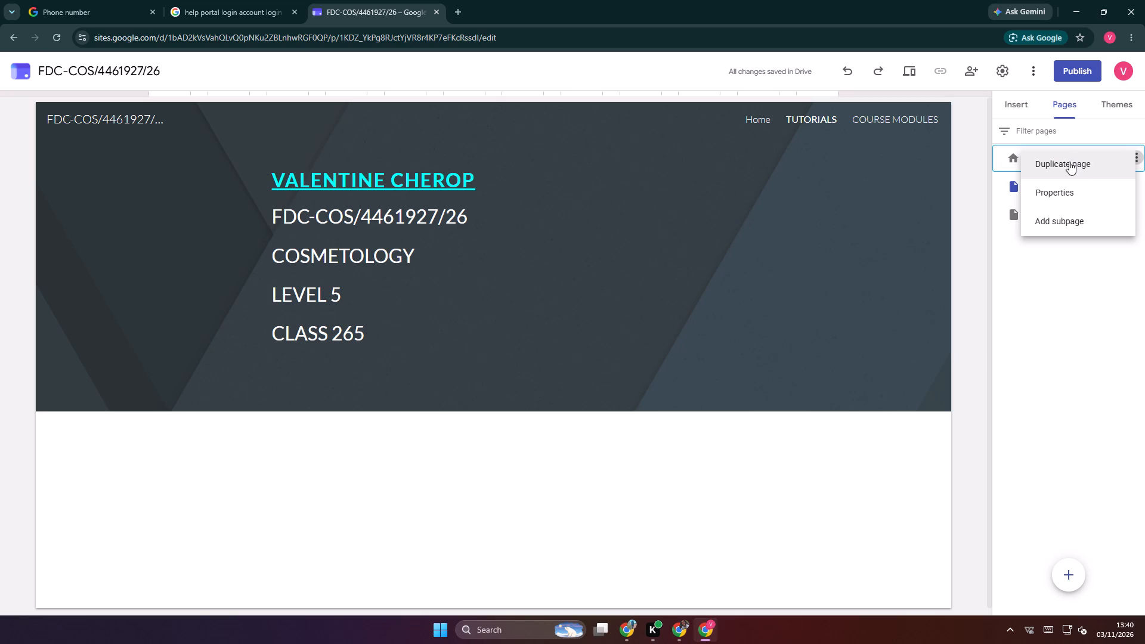
click(1068, 163)
key(BackSpace)
key(BackSpace)
key(BackSpace)
key(BackSpace)
key(BackSpace)
key(BackSpace)
key(BackSpace)
key(BackSpace)
key(BackSpace)
key(BackSpace)
key(BackSpace)
key(BackSpace)
key(BackSpace)
key(BackSpace)
key(BackSpace)
key(BackSpace)
key(BackSpace)
key(BackSpace)
key(BackSpace)
key(BackSpace)
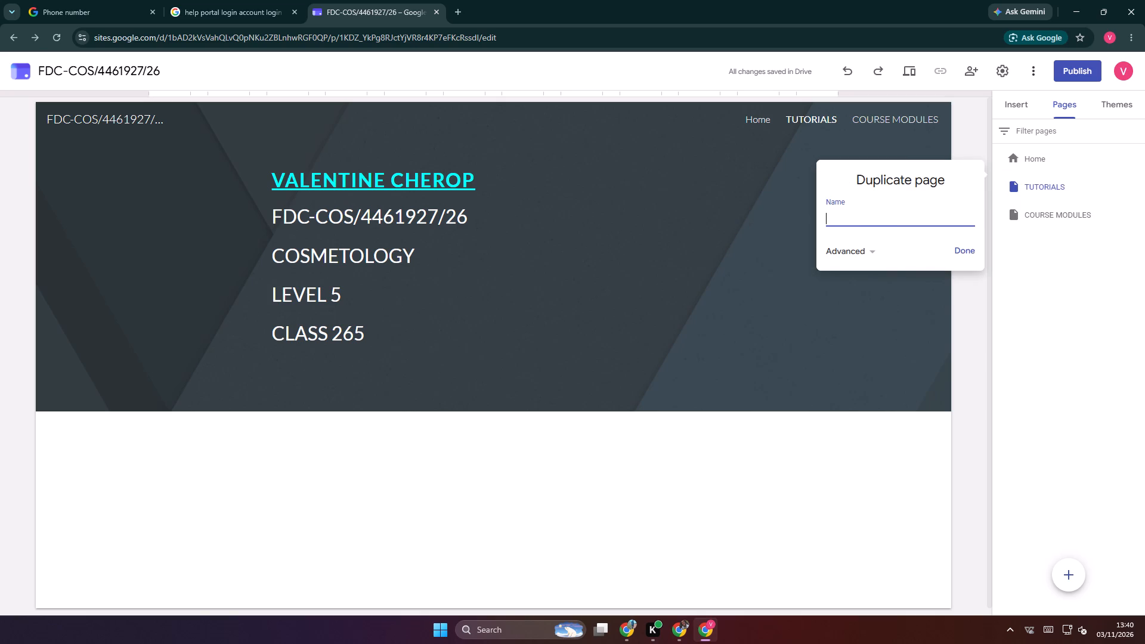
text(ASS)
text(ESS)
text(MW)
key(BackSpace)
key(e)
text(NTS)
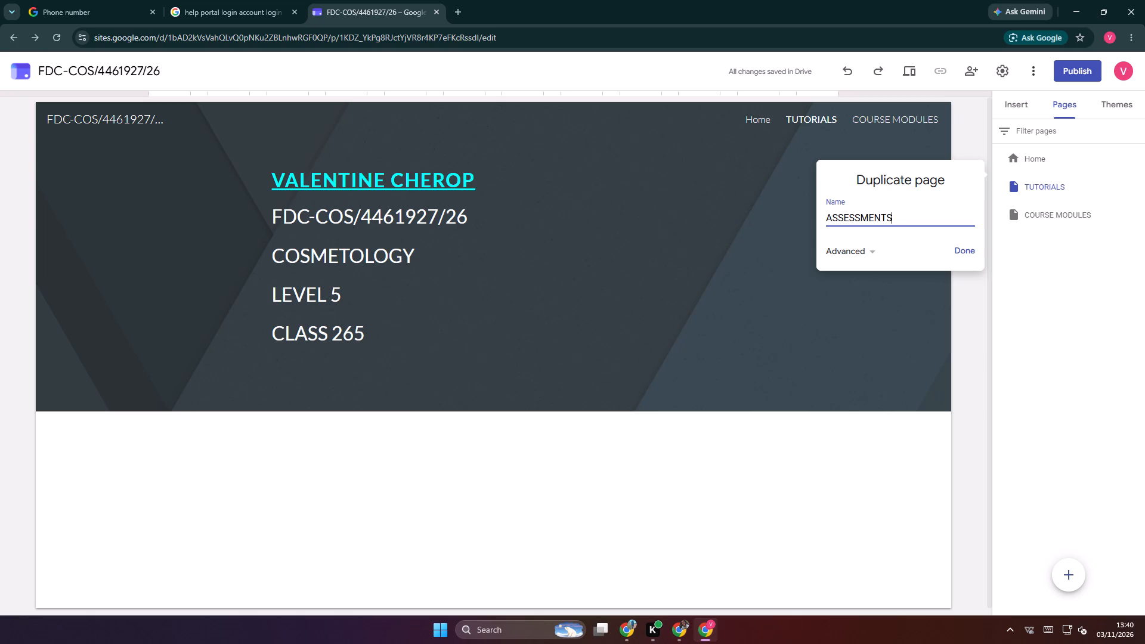
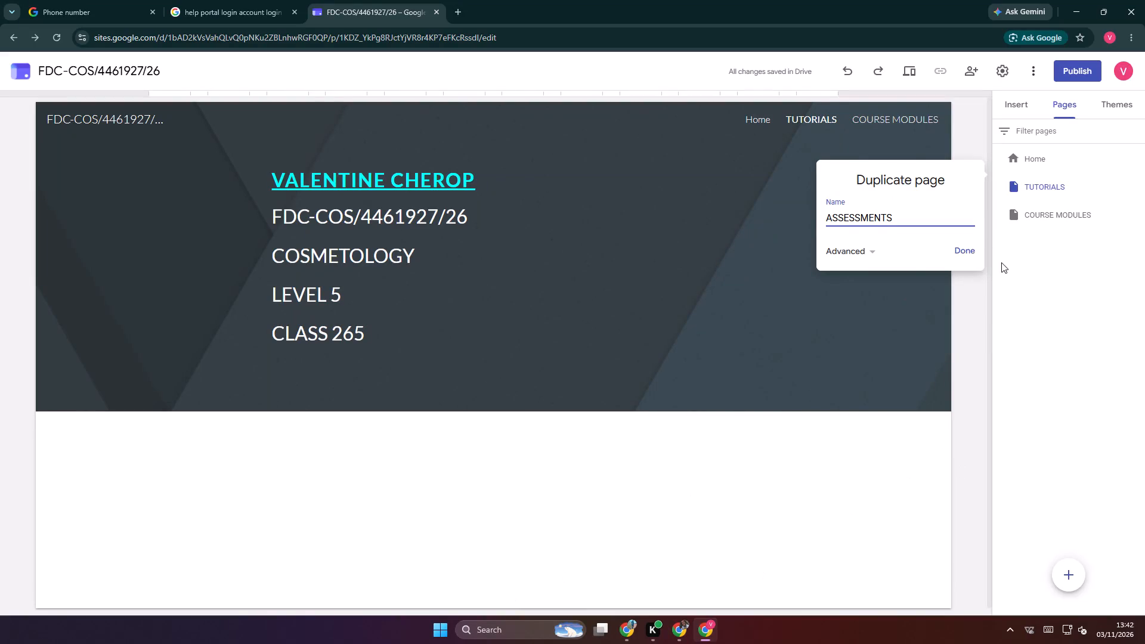
Finish duplicating the Home page as ASSESSMENTS.
click(960, 250)
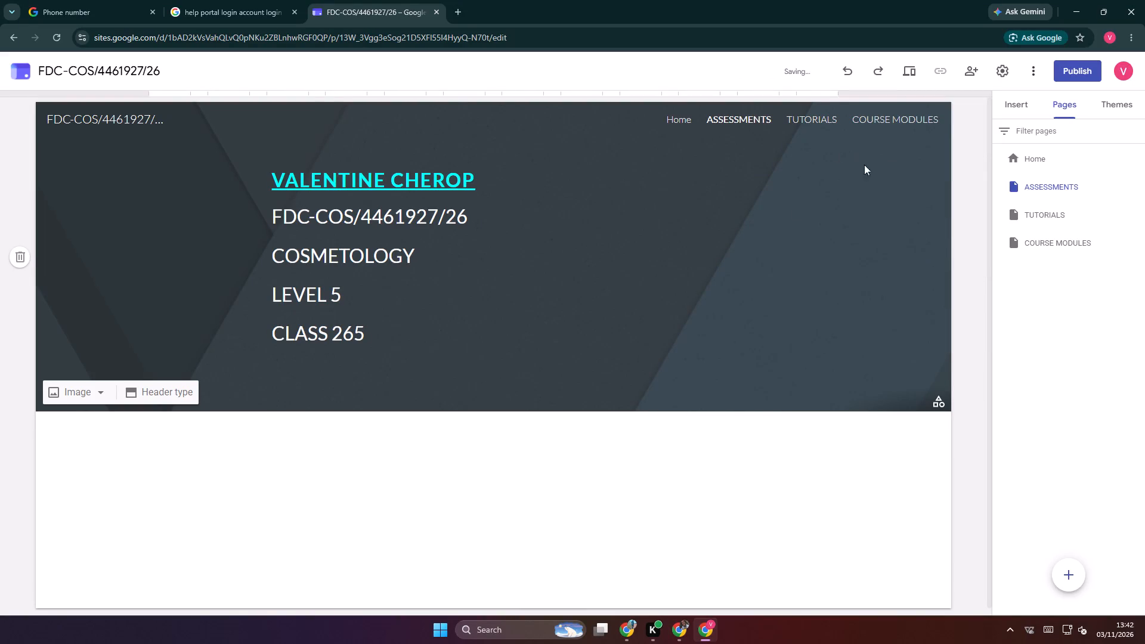
Open the COURSE MODULES page and add a subpage named MODULE 1 under it.
click(922, 119)
click(921, 118)
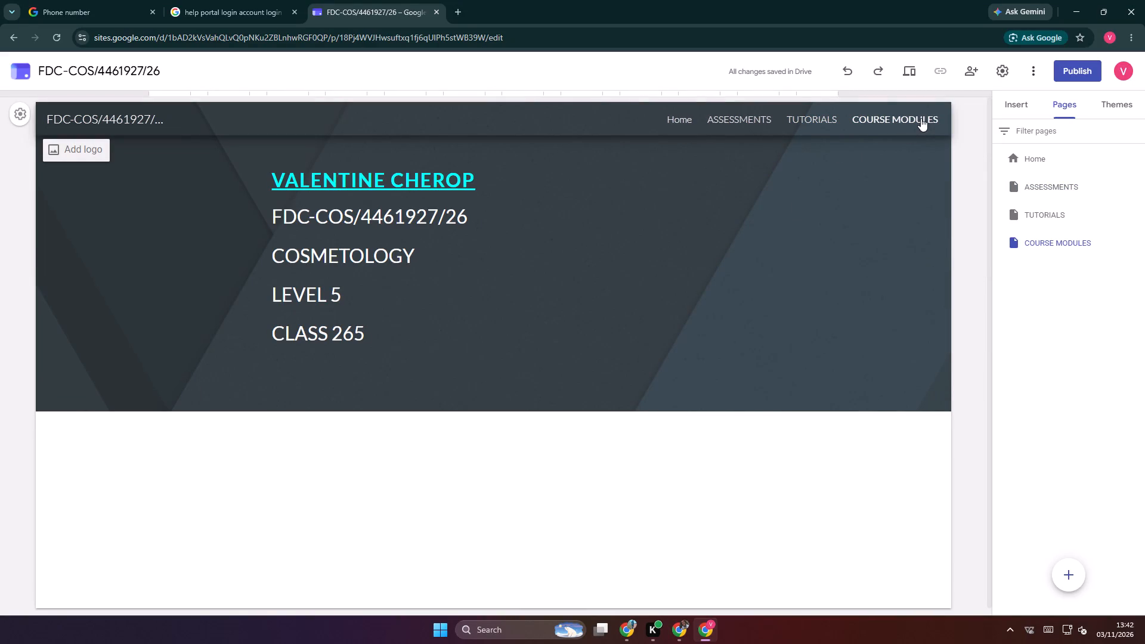
click(1142, 240)
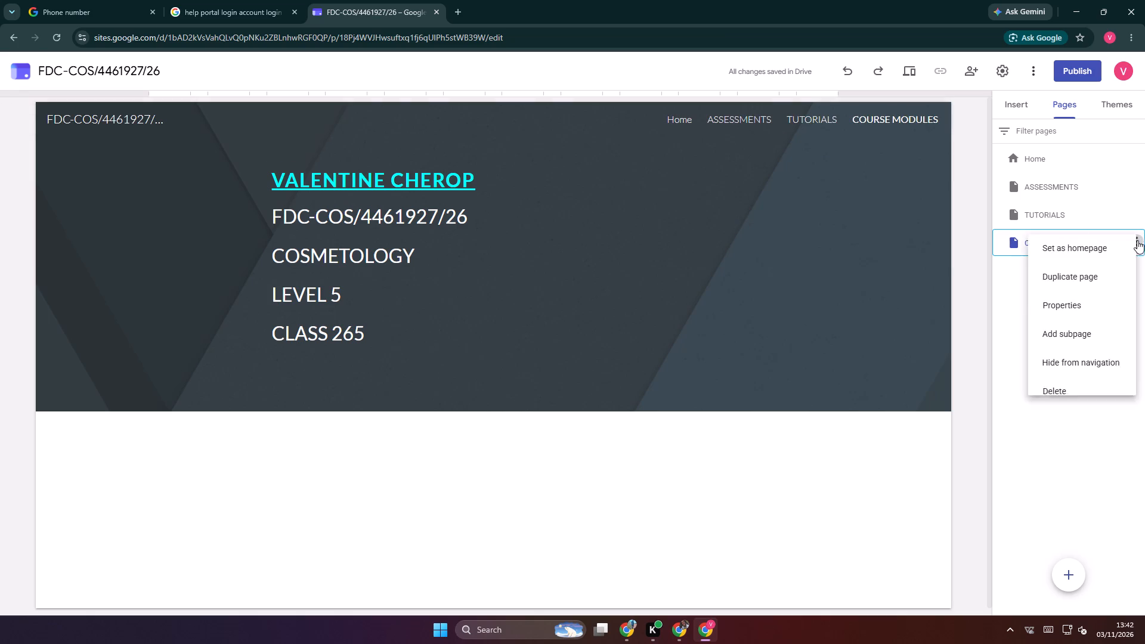
click(1080, 330)
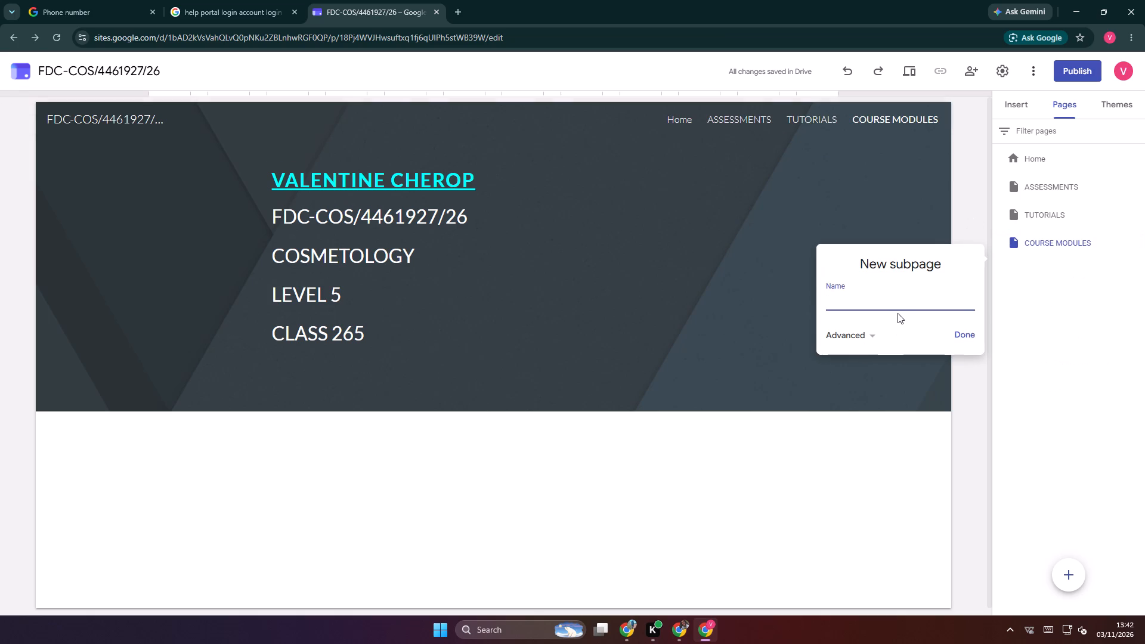
text(MO)
text(DULE)
key(space)
key(1)
key(Return)
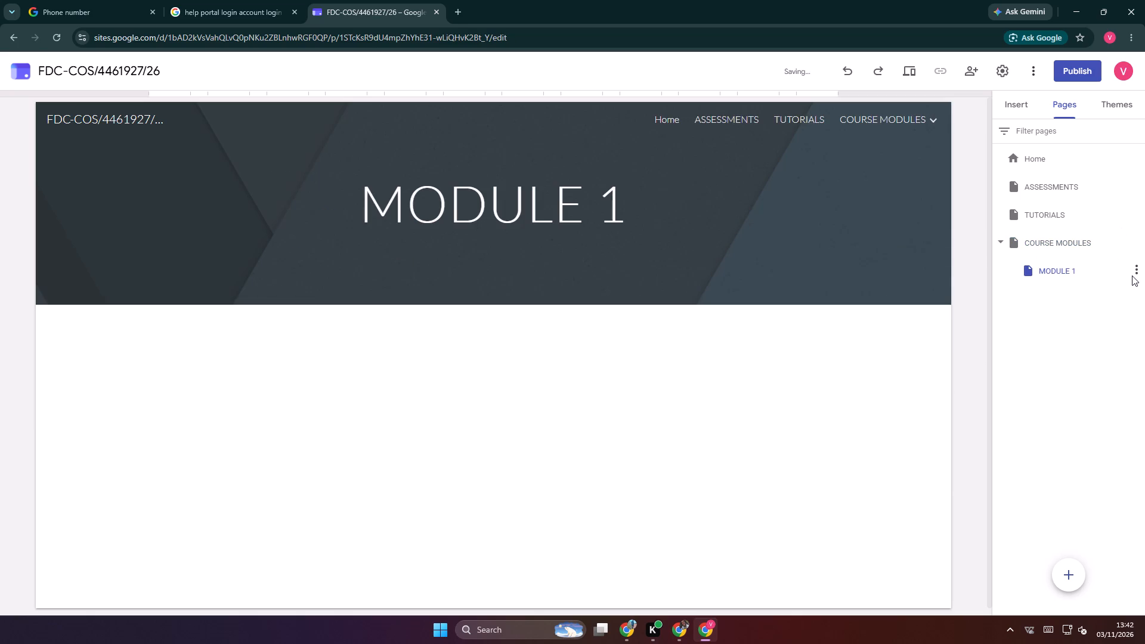
Add a second subpage under COURSE MODULES, named MODULE 2.
click(1137, 271)
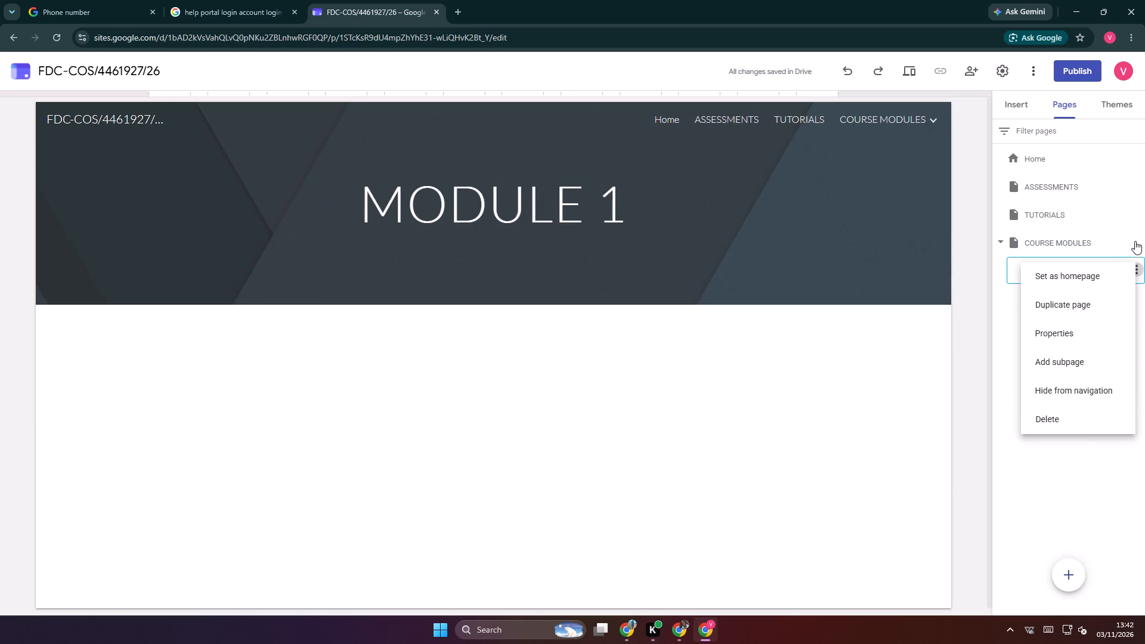
click(1137, 240)
click(1135, 243)
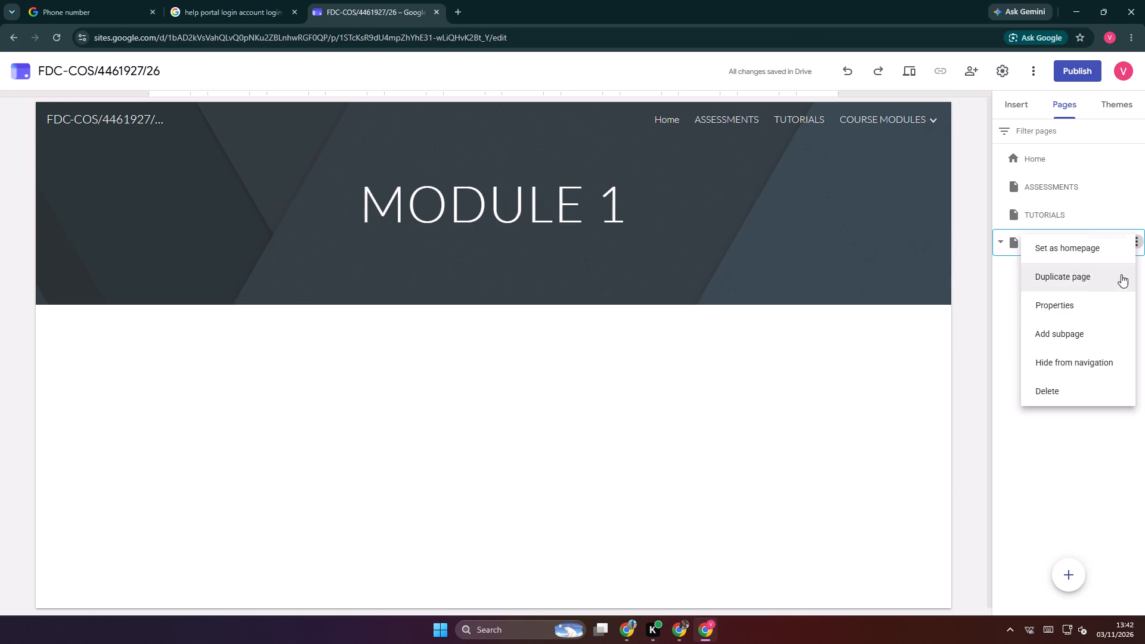
click(1076, 334)
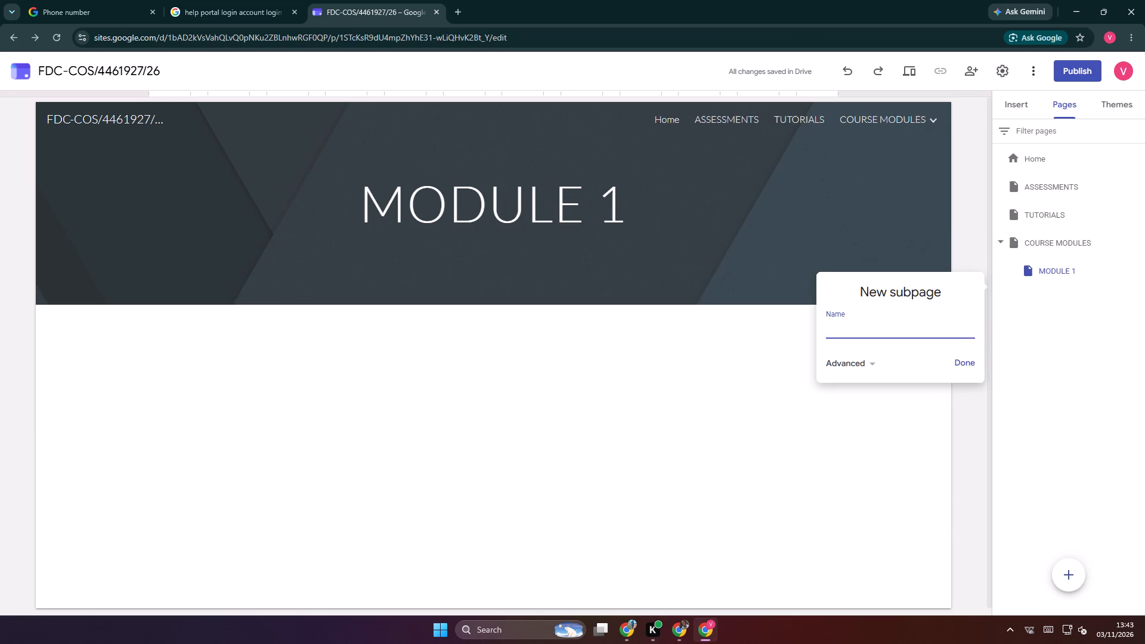
text(MODULE)
key(space)
key(2)
click(966, 367)
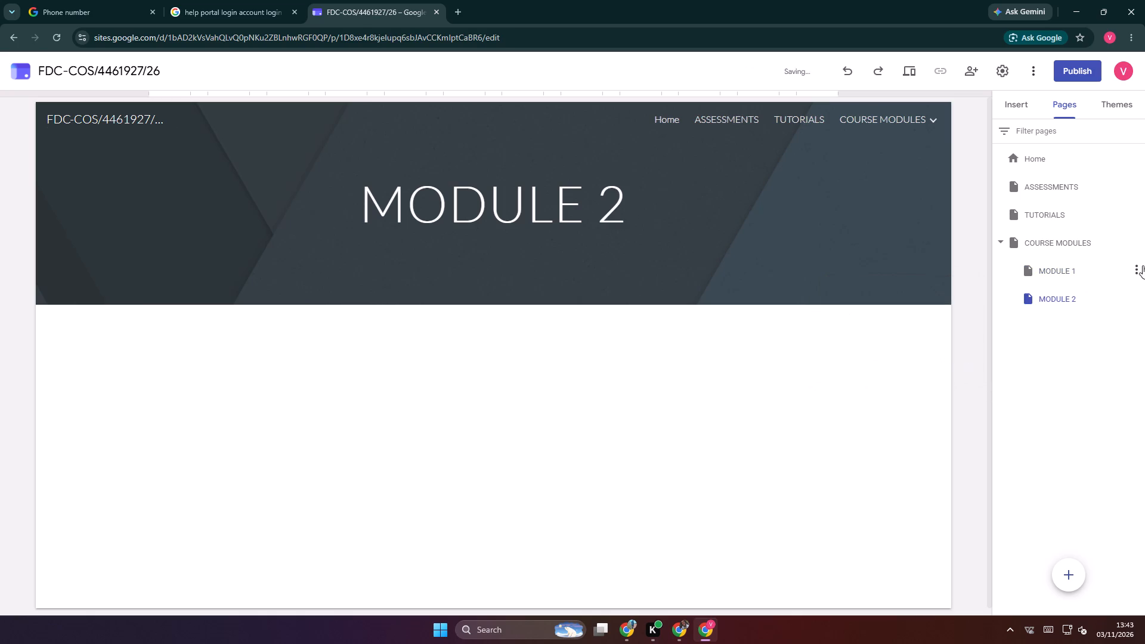
Add a subpage under MODULE 1 named PLANTING & BRIADING.
click(1135, 270)
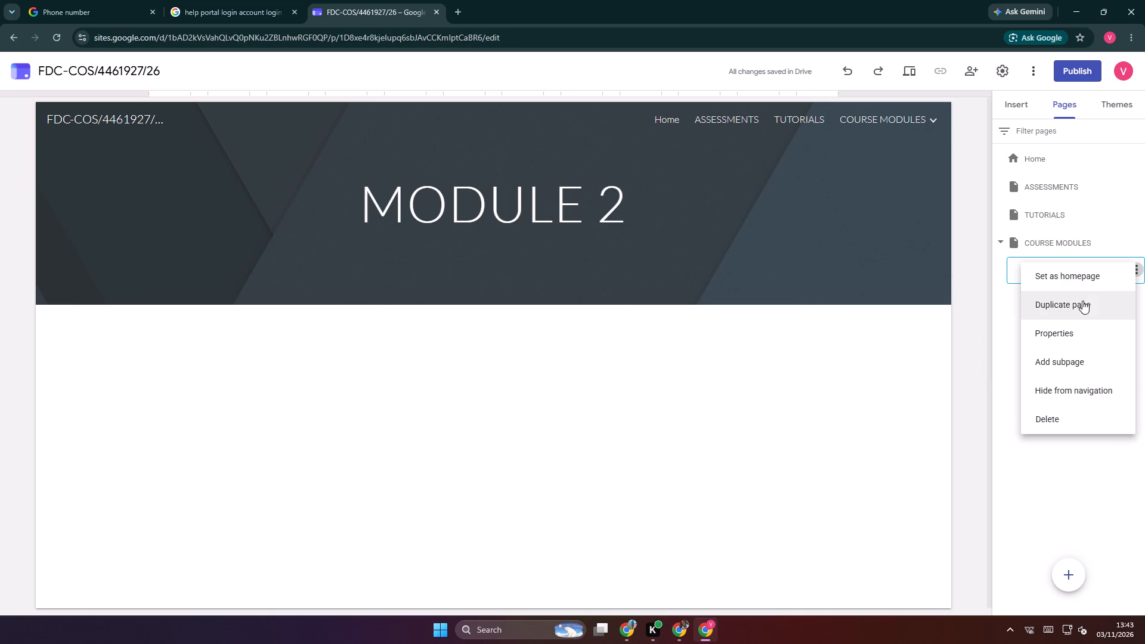
click(1060, 363)
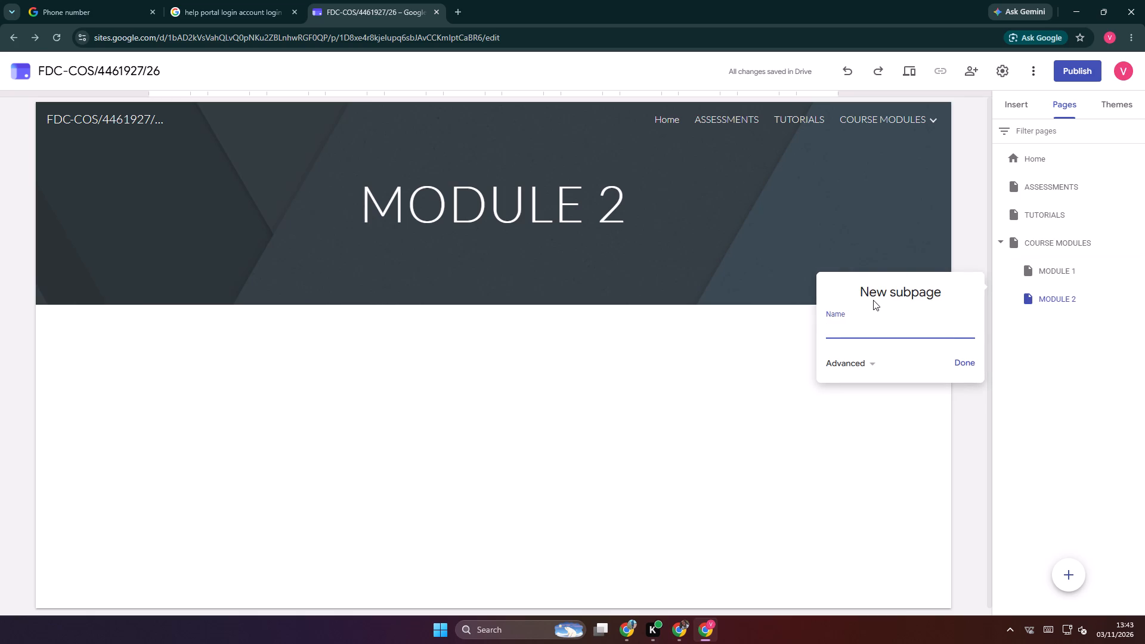
text(PLENTING)
click(844, 330)
key(a)
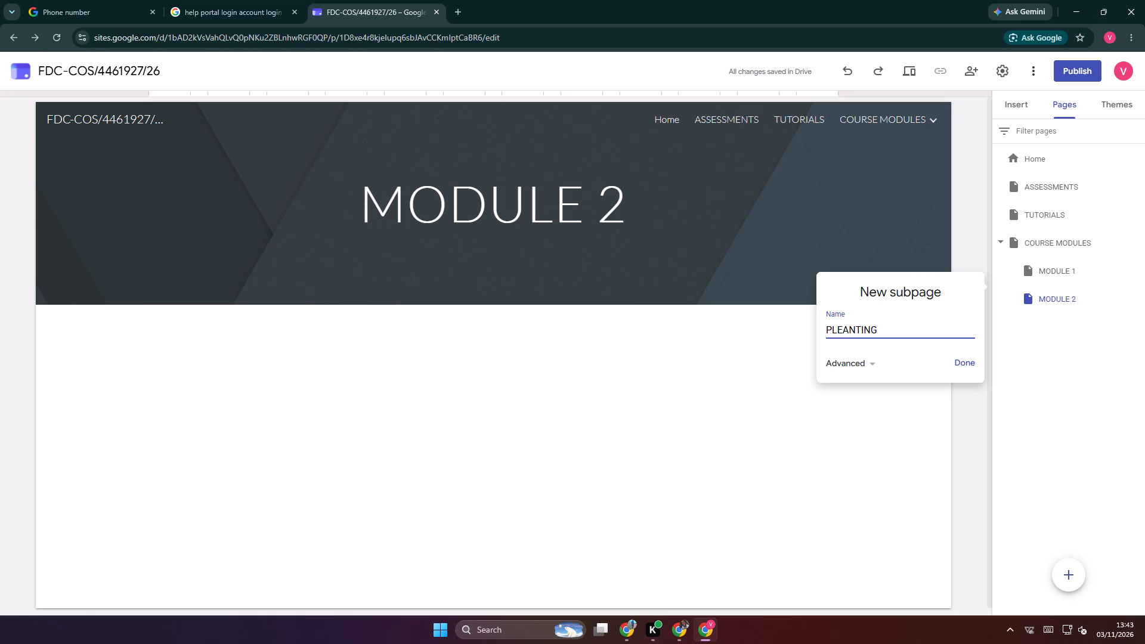
click(841, 329)
key(BackSpace)
click(887, 332)
key(space)
key(shift+dollar)
key(BackSpace)
key(shift+ampersand)
key(space)
text(B)
key(r)
key(i)
text(AD)
text(ING)
key(Return)
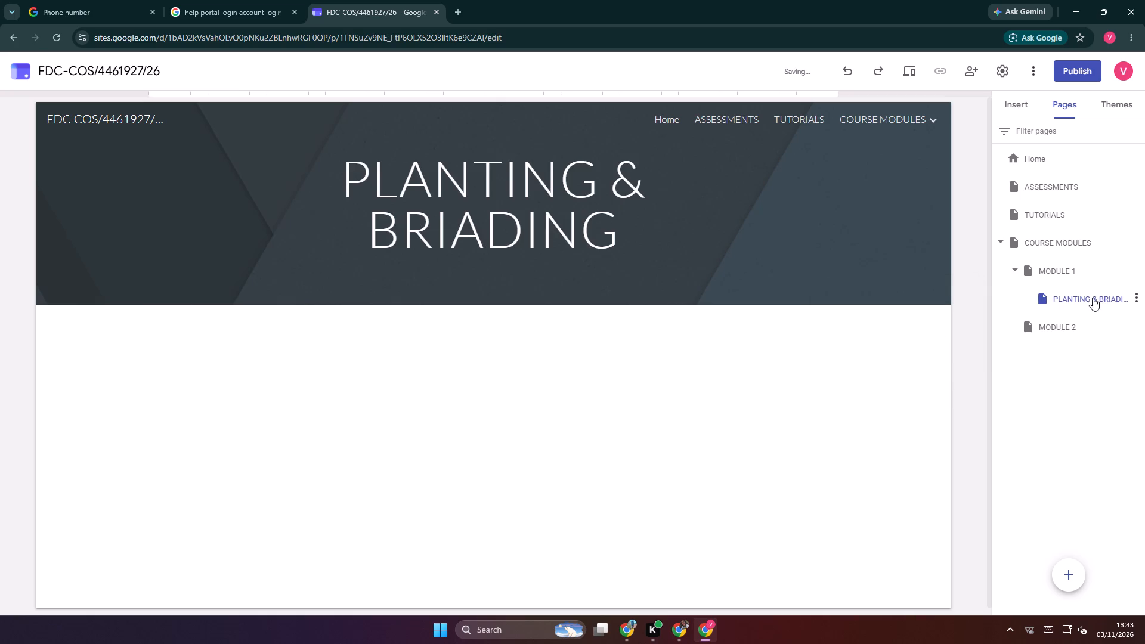
Add a subpage under MODULE 1 named MANICURE & PEDICURE.
click(1140, 272)
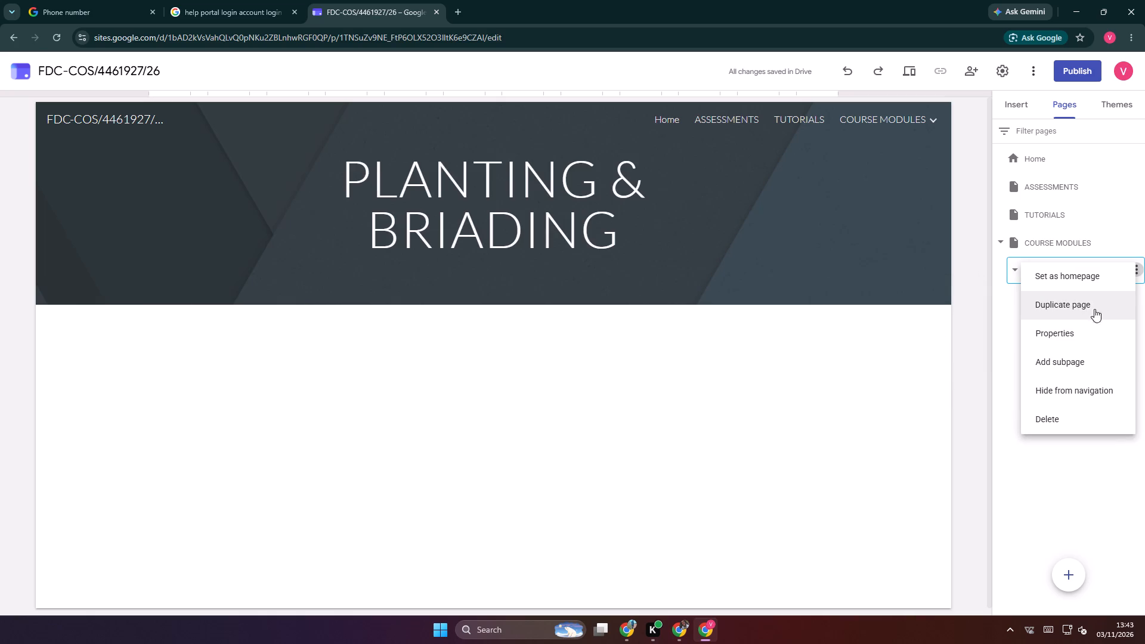
click(1056, 358)
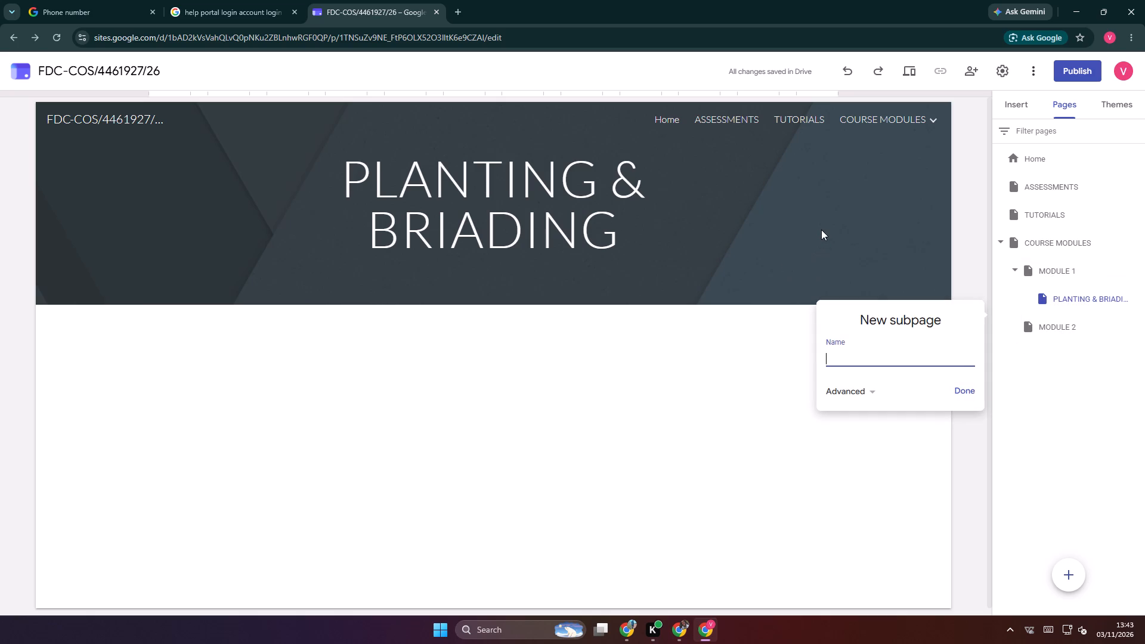
key(m)
text(AKE)
key(BackSpace)
key(BackSpace)
key(BackSpace)
text(ANUI)
key(BackSpace)
key(BackSpace)
text(IV)
key(BackSpace)
text(CURE)
key(space)
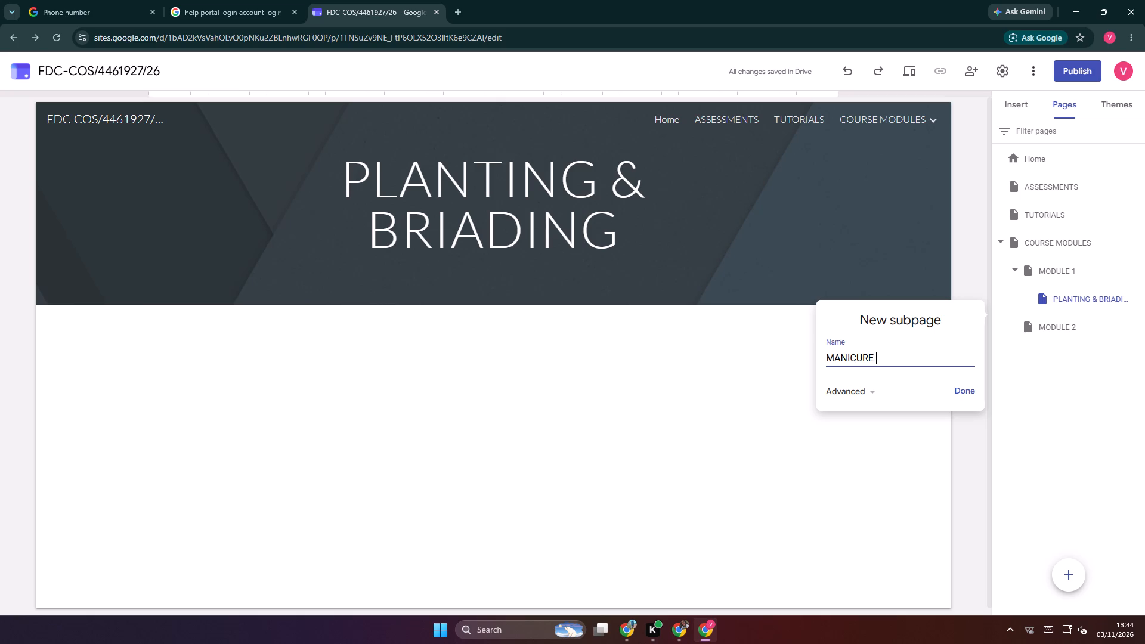
key(shift+ampersand)
key(space)
text(PEDICURE)
key(Return)
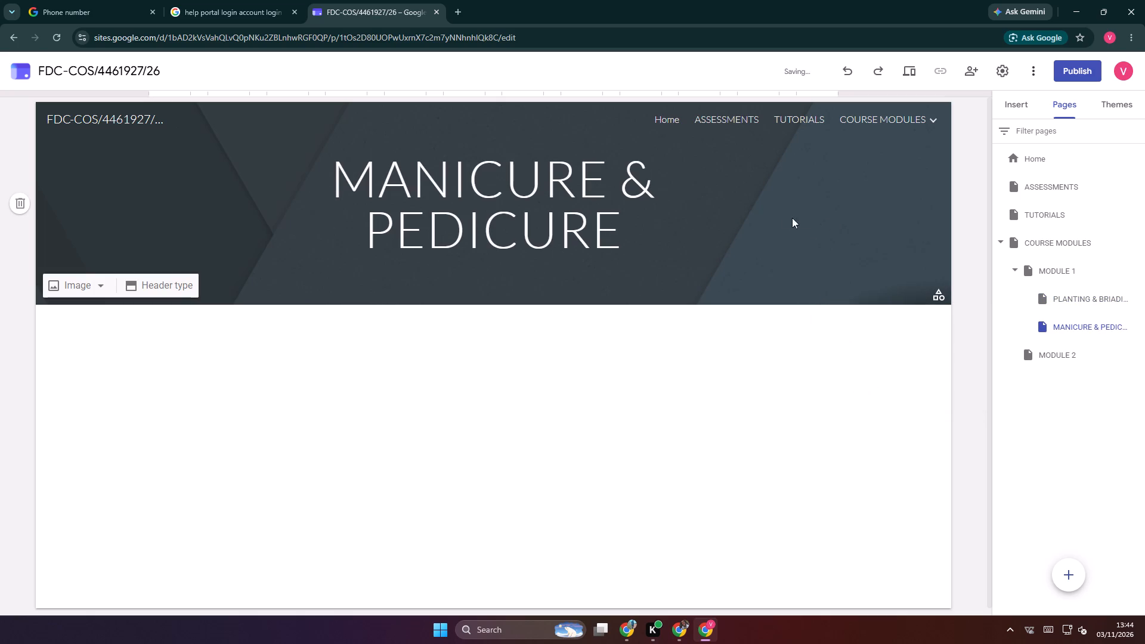
Add a third subpage under MODULE 1, named BARBERING.
click(1134, 265)
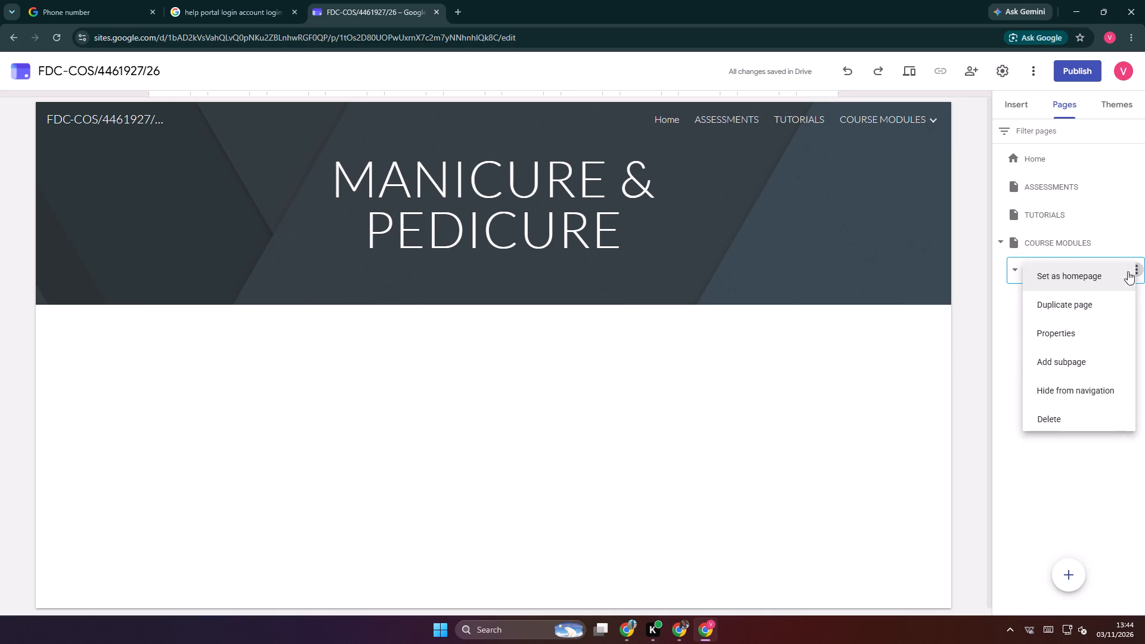
click(1063, 356)
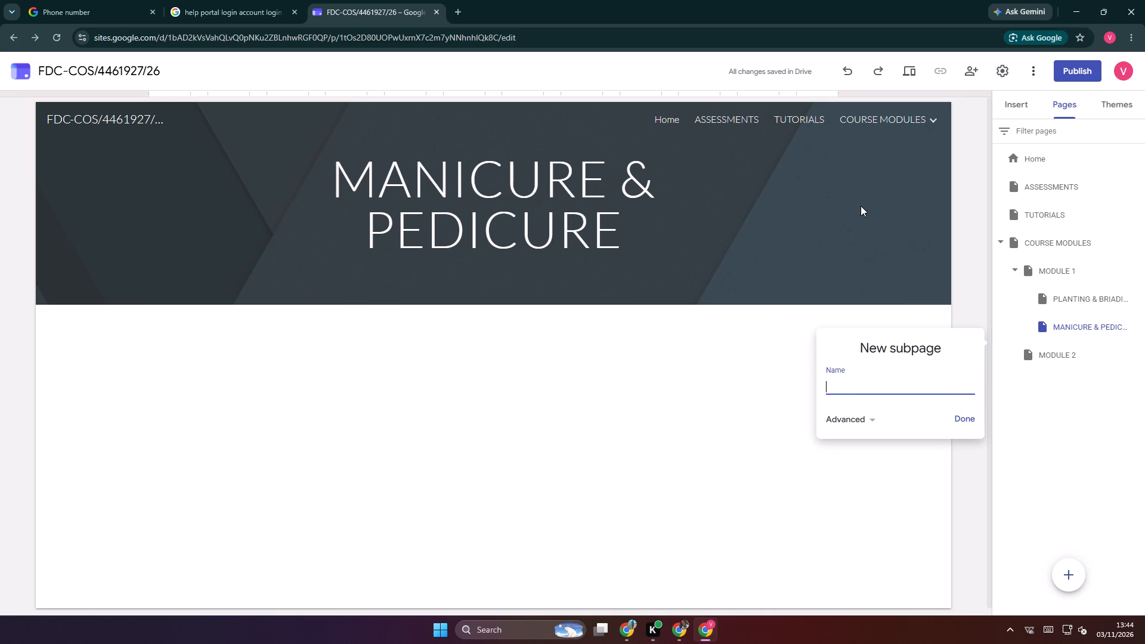
key(b)
key(e)
key(BackSpace)
text(AR)
text(BERING)
click(970, 417)
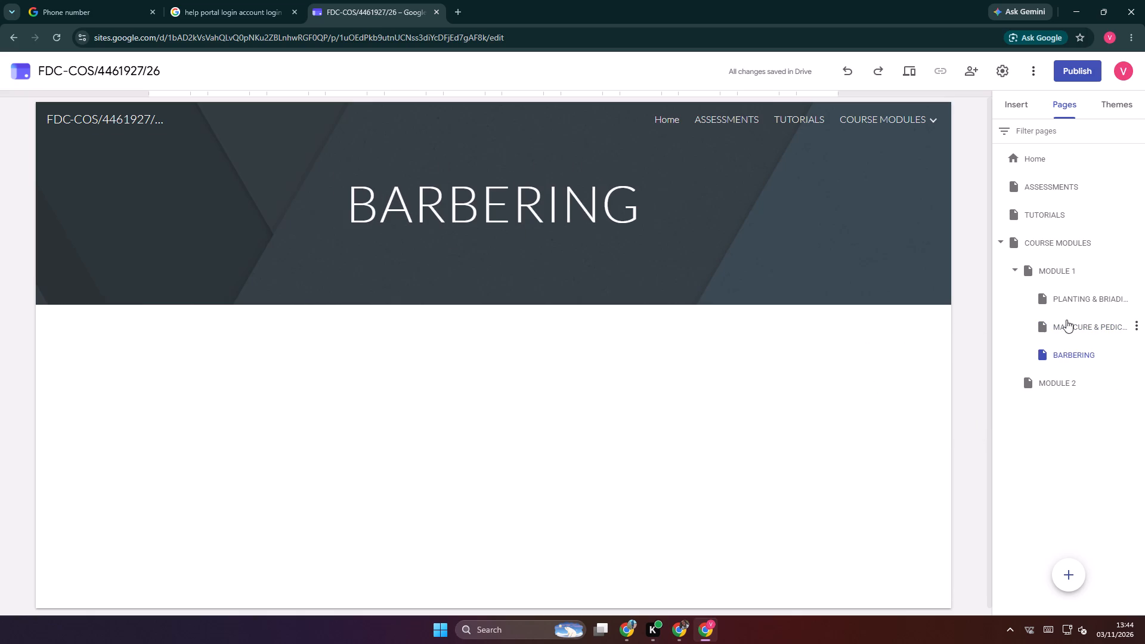
Add a subpage under MODULE 2 named HAIR STYLING.
click(1135, 385)
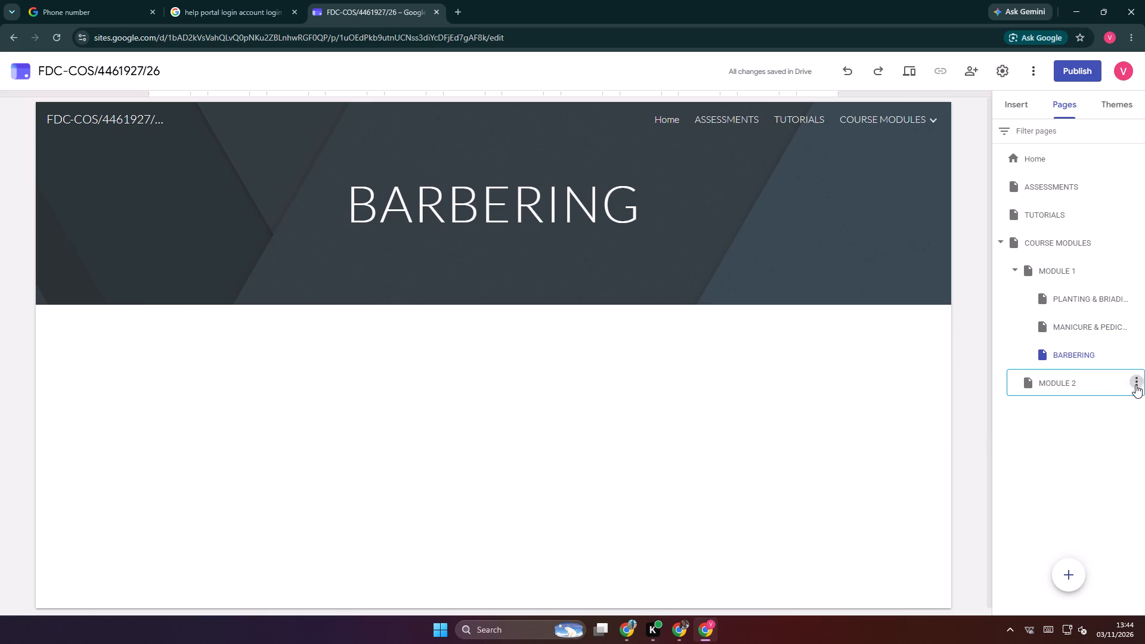
click(1068, 473)
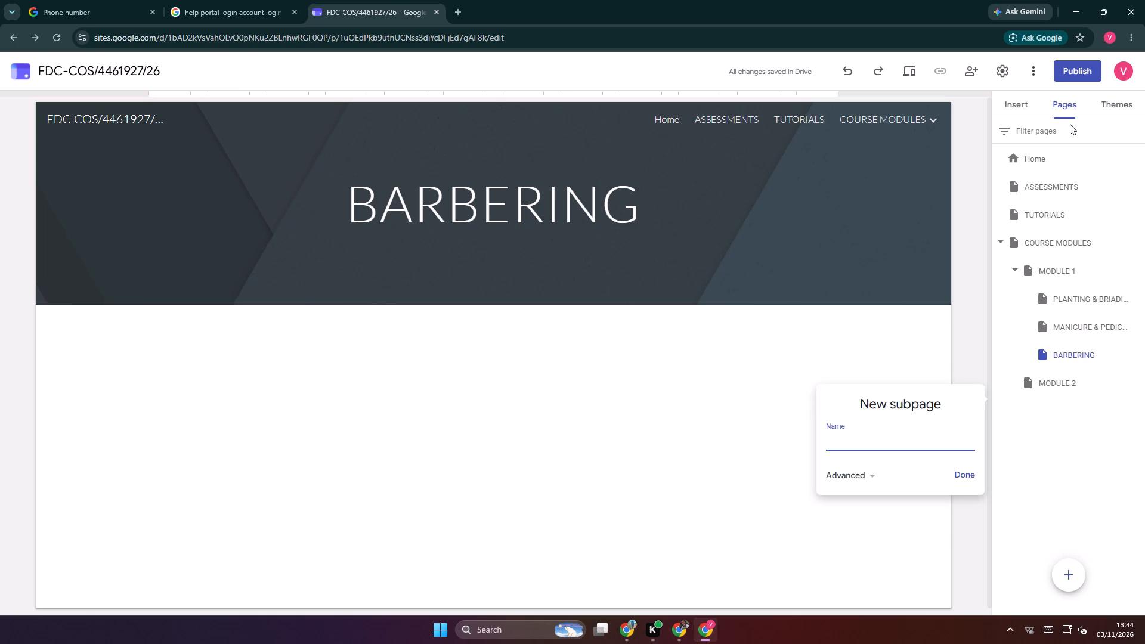
key(a)
text(IR)
key(space)
key(BackSpace)
key(BackSpace)
key(BackSpace)
key(BackSpace)
text(HA)
text(IR)
key(space)
text(STYLINH)
key(BackSpace)
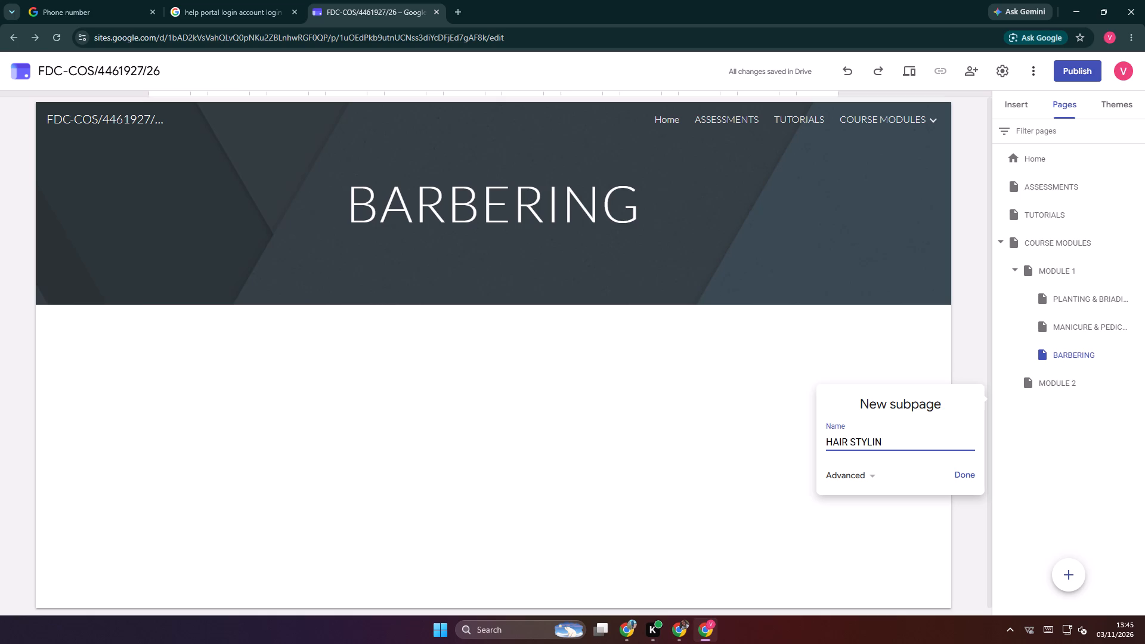
key(g)
key(Return)
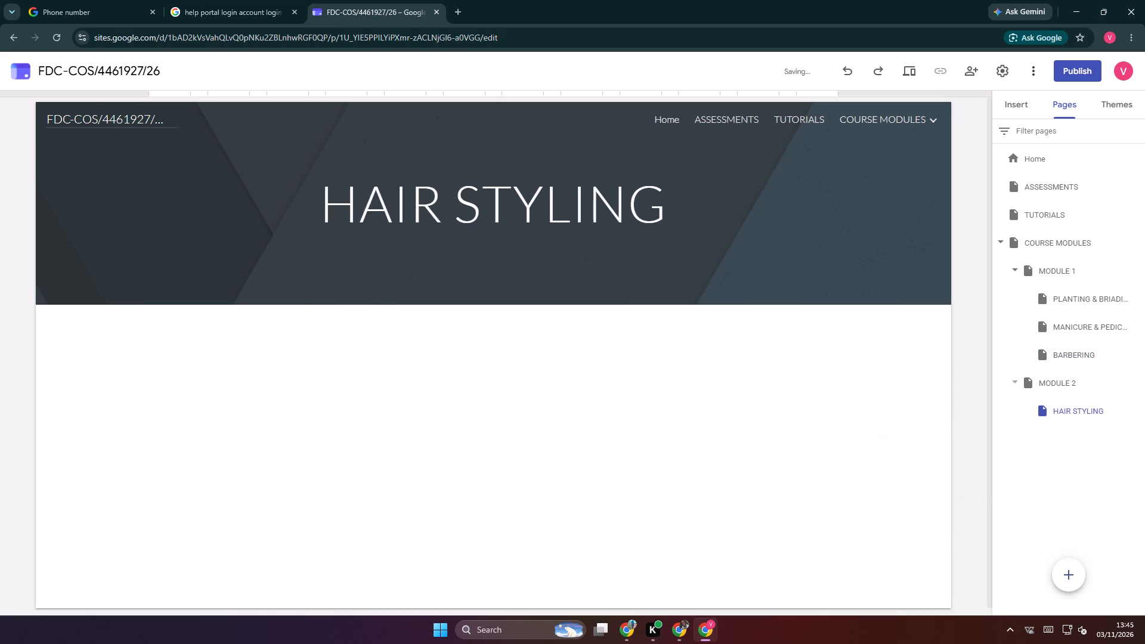
Add a second subpage under MODULE 2, named HAIR ADDITION.
click(1138, 385)
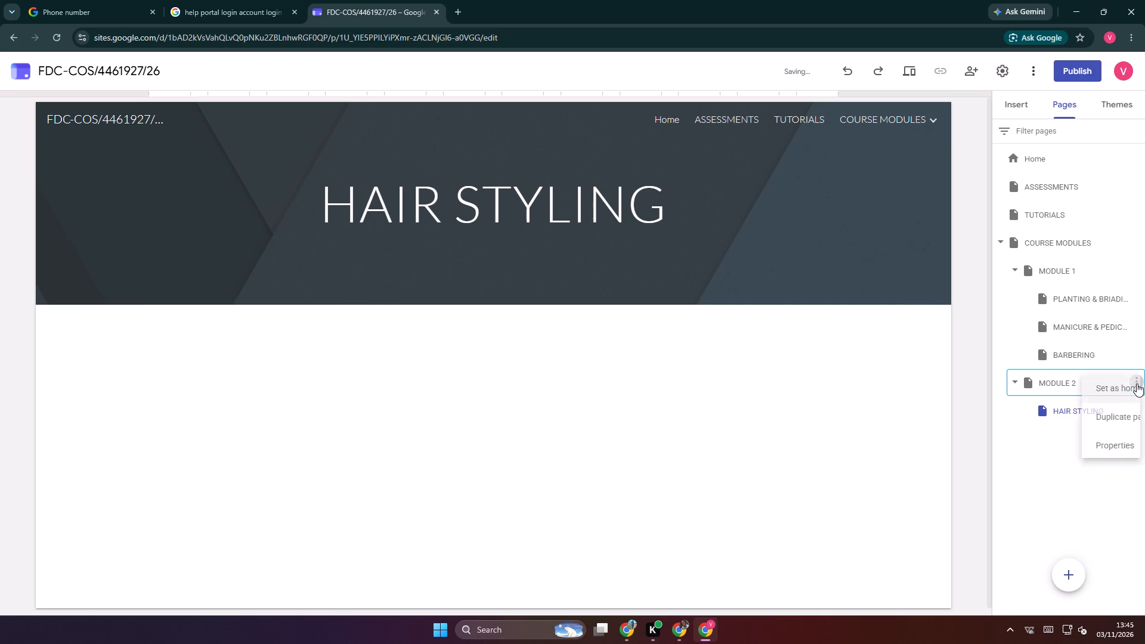
click(1047, 476)
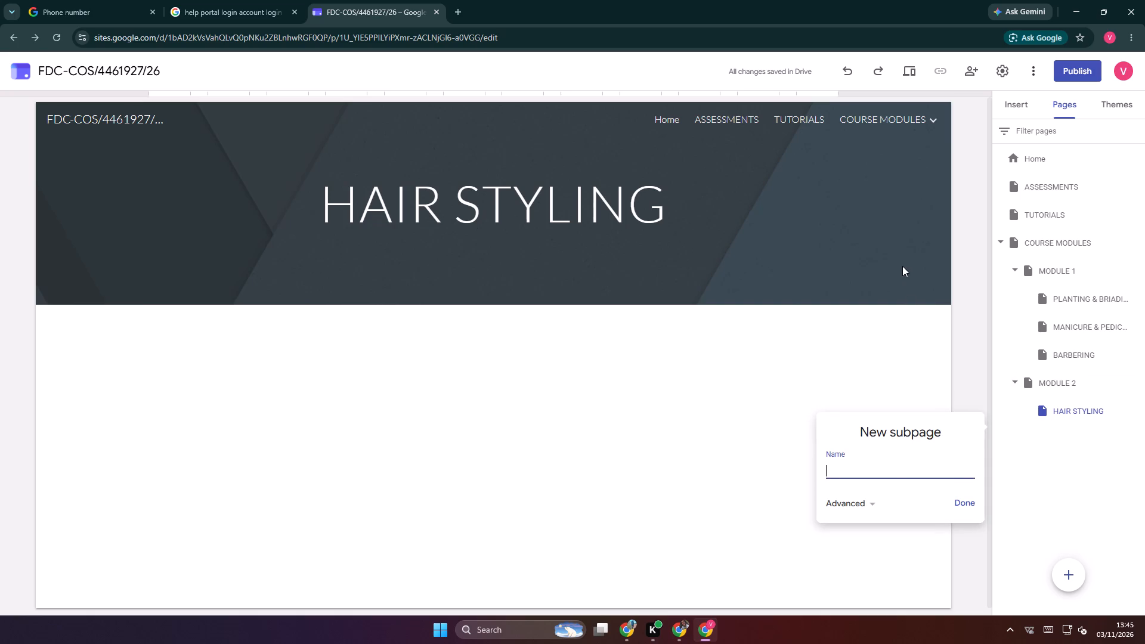
text(HAIT)
key(BackSpace)
key(r)
key(space)
text(ADDITI)
text(ON)
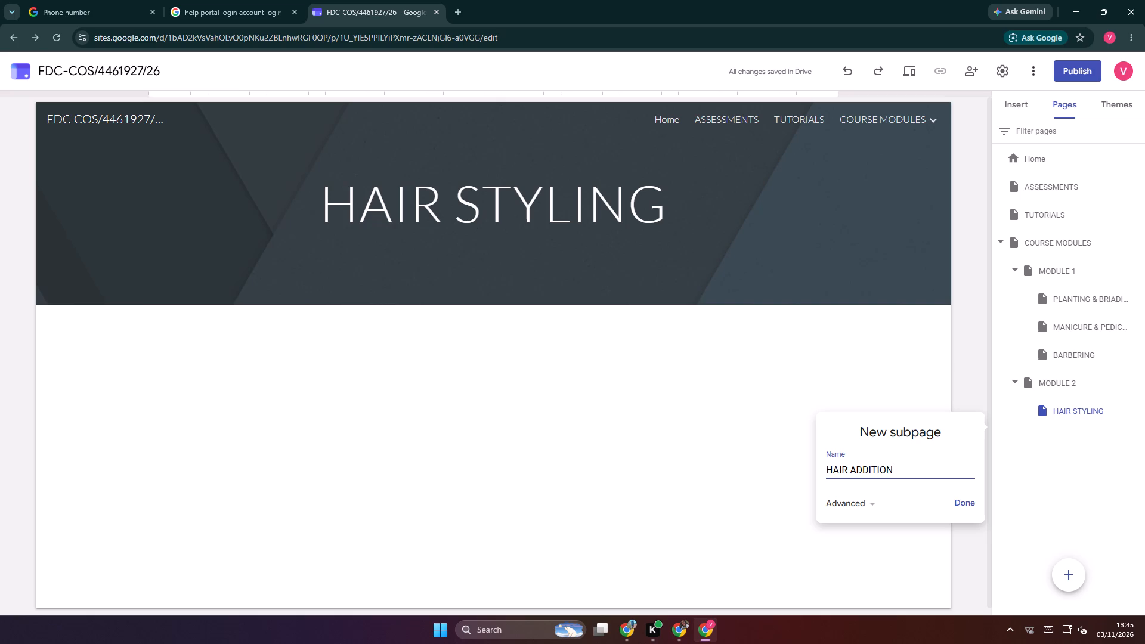
key(Return)
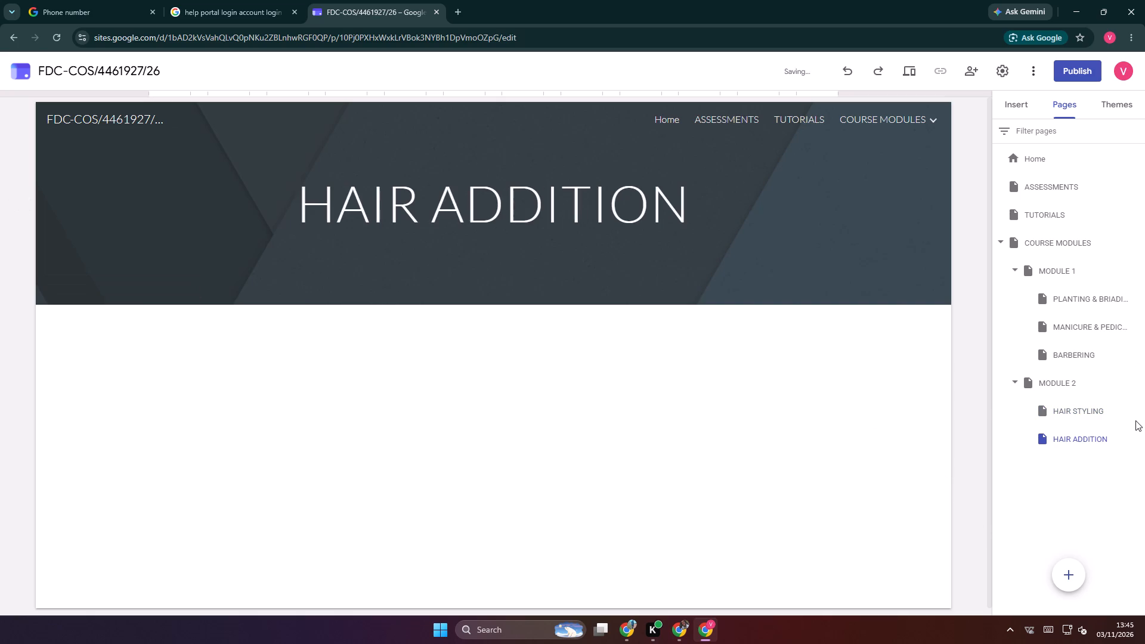
Add a third subpage under MODULE 2, named MAKEUP.
click(1135, 383)
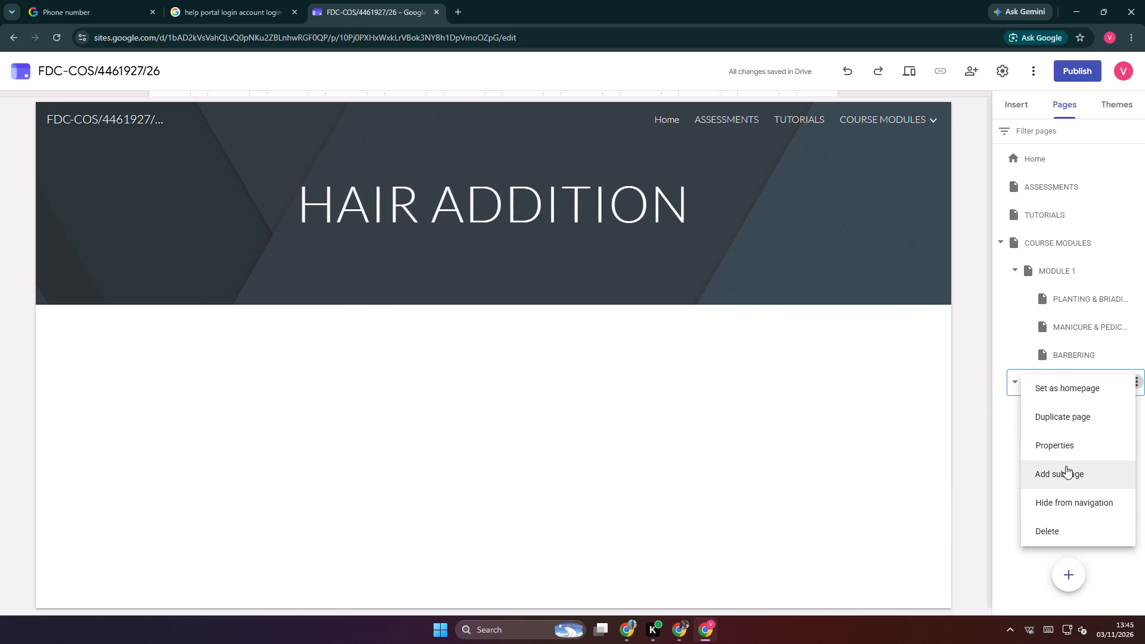
click(1063, 471)
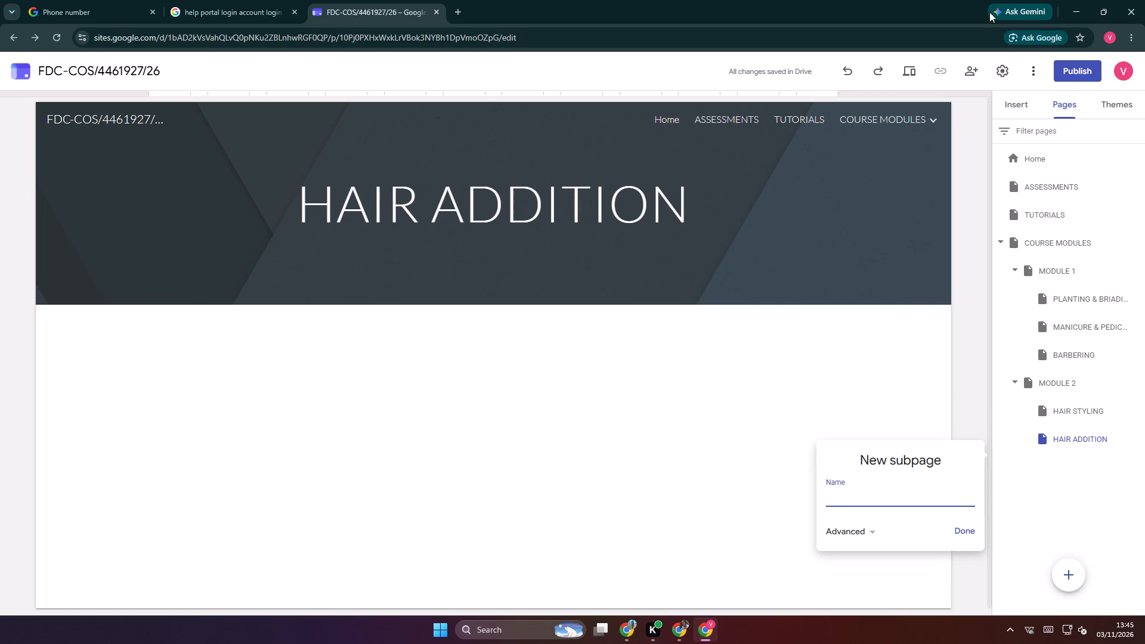
text(MA)
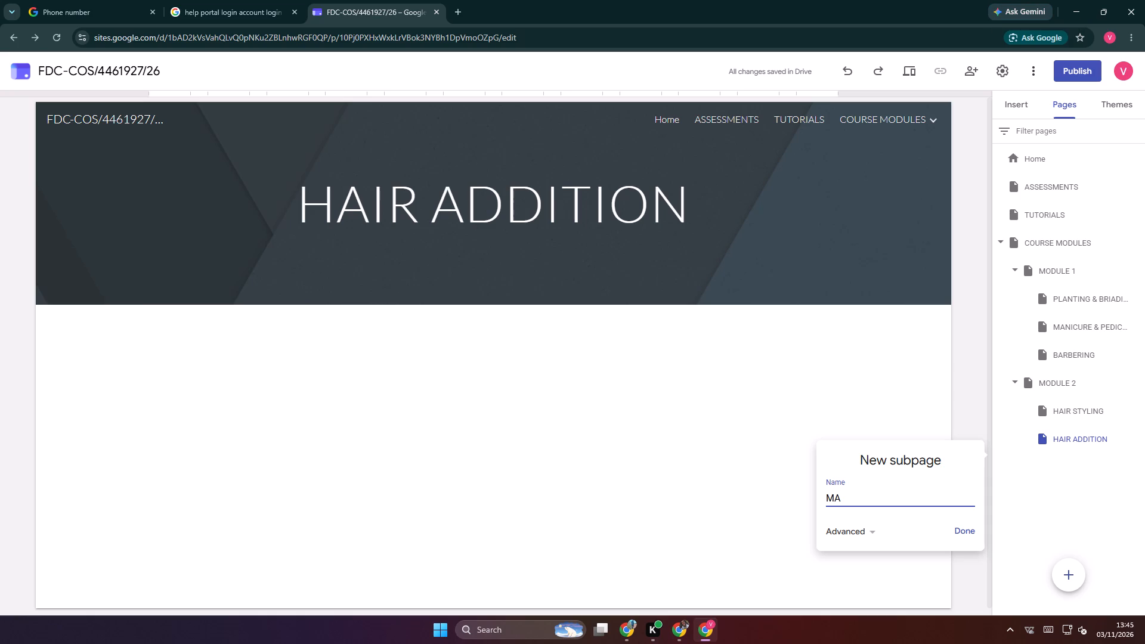
text(KE)
text(UPO)
key(BackSpace)
drag(954, 527, 960, 530)
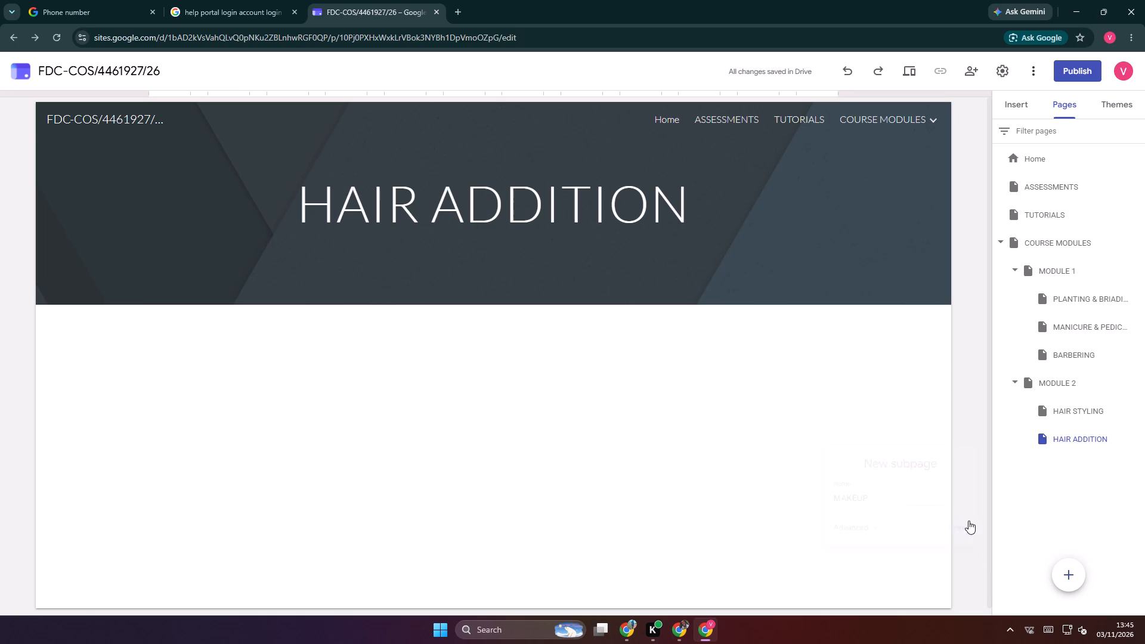
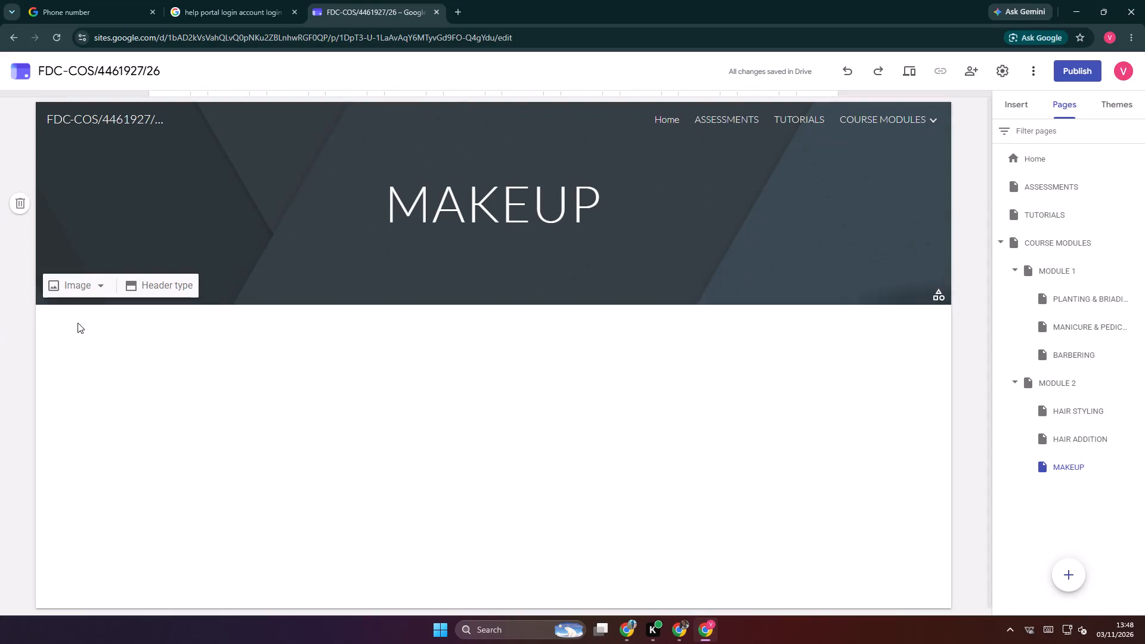
Publish the site to the web with valentine26 as its web address, viewable by anyone.
scroll(59, 310, up, 10)
scroll(177, 189, up, 8)
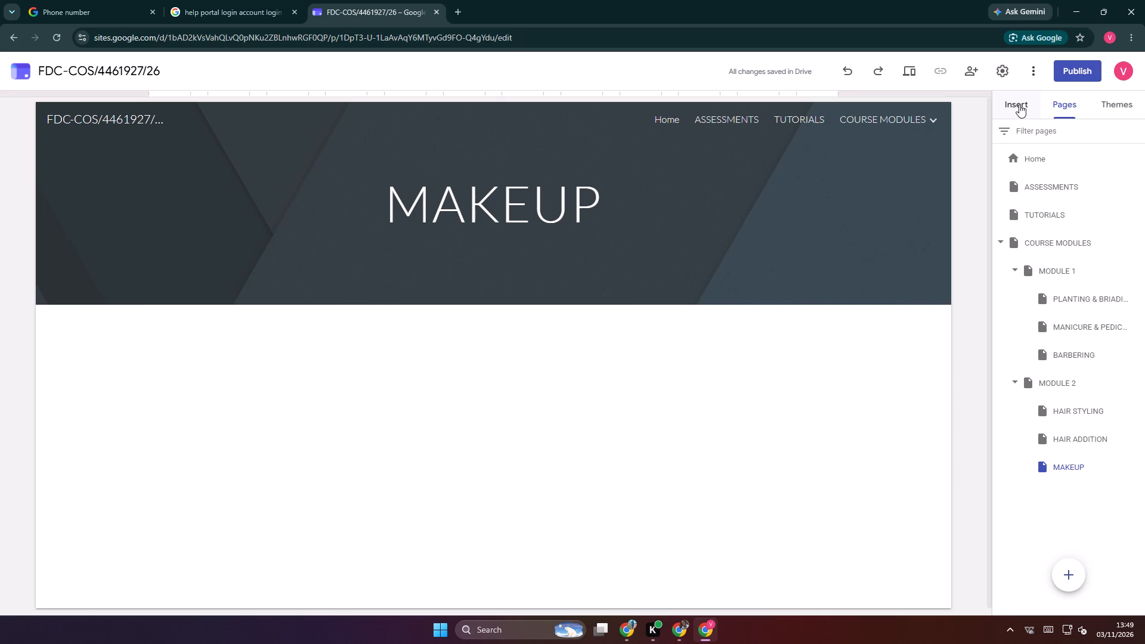
click(1079, 72)
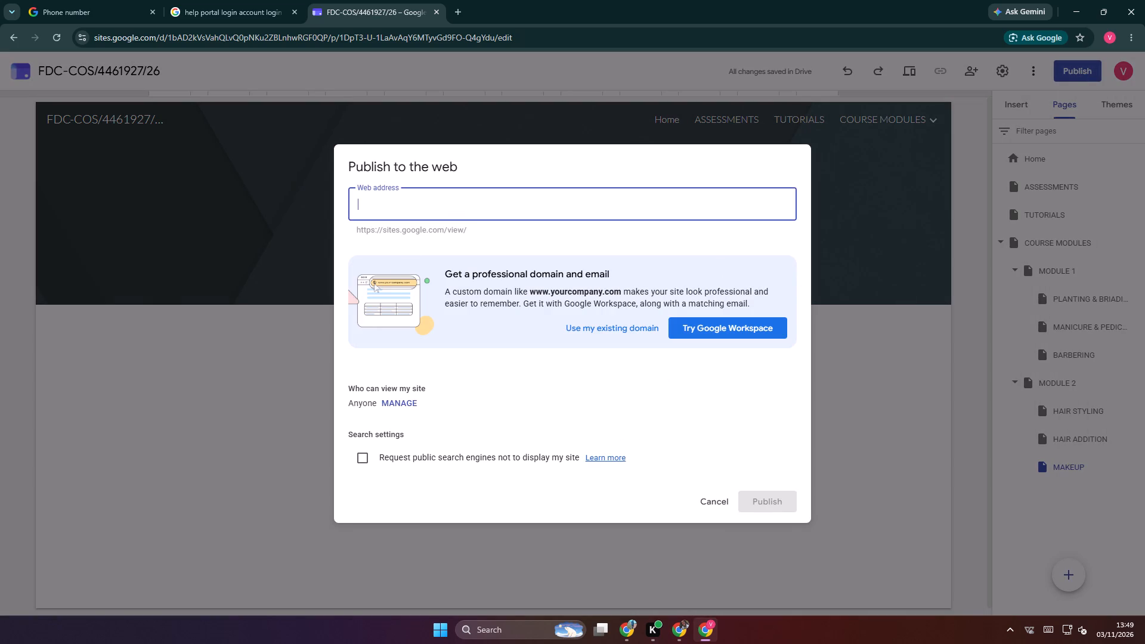
click(400, 197)
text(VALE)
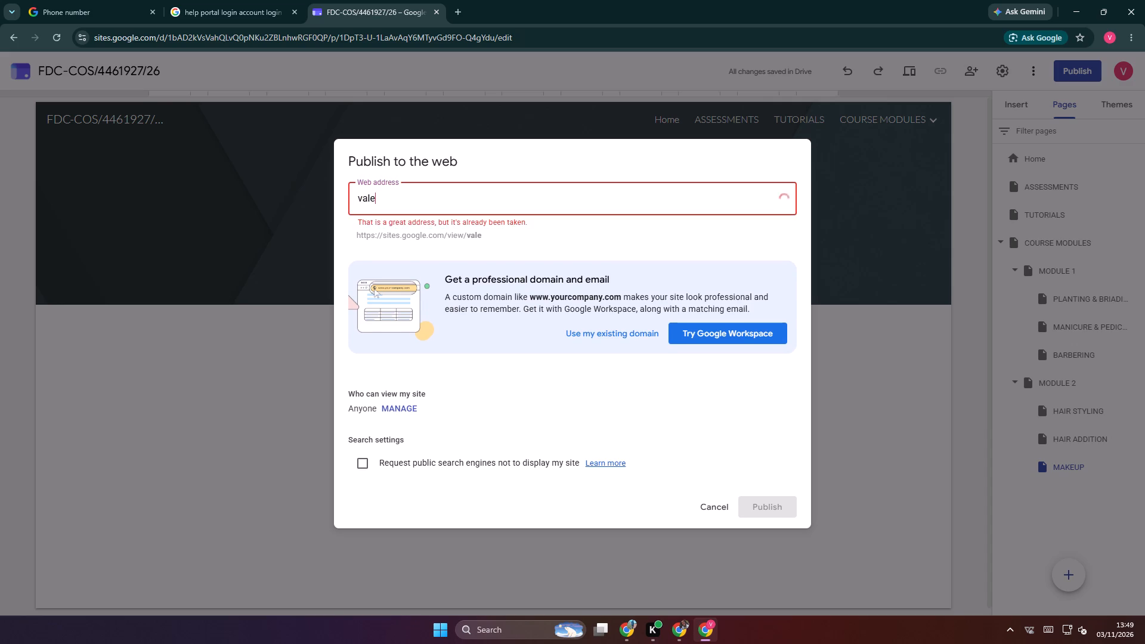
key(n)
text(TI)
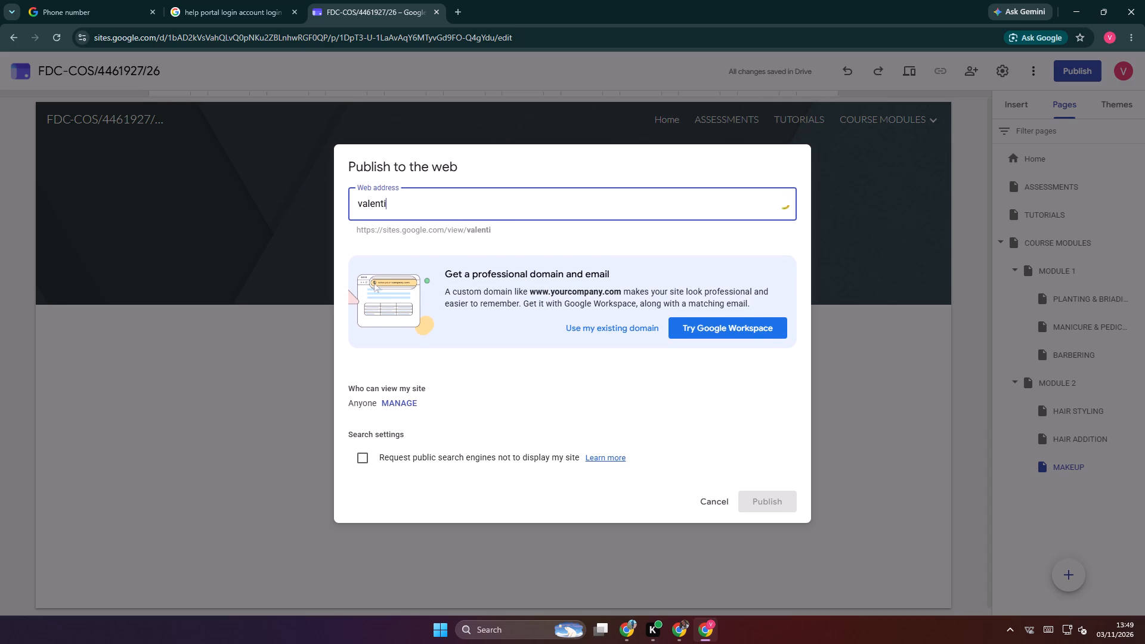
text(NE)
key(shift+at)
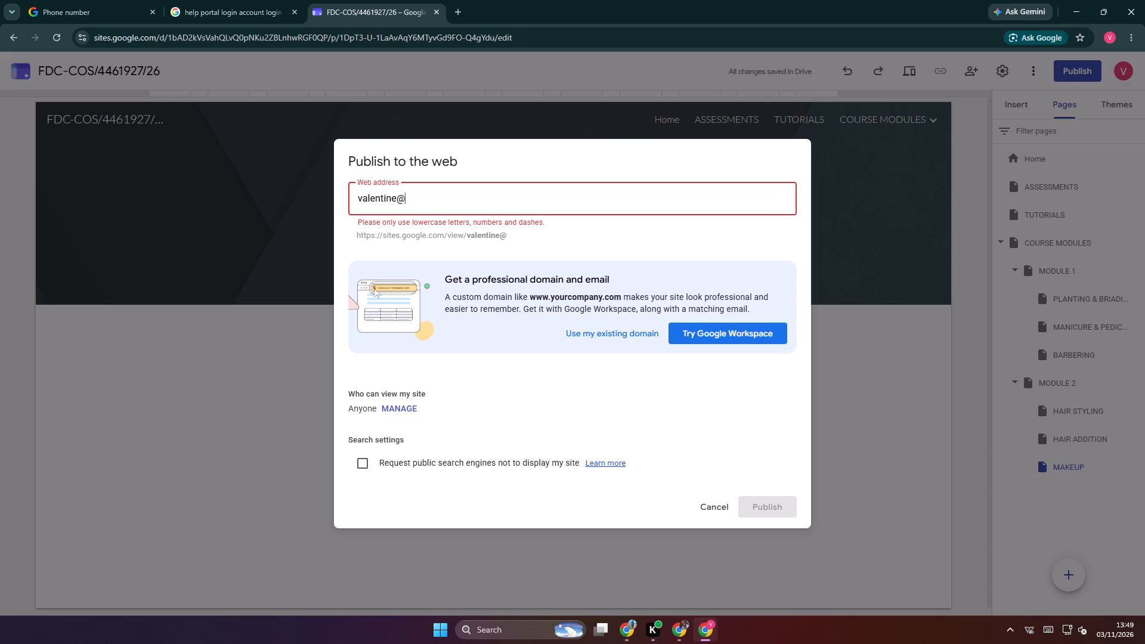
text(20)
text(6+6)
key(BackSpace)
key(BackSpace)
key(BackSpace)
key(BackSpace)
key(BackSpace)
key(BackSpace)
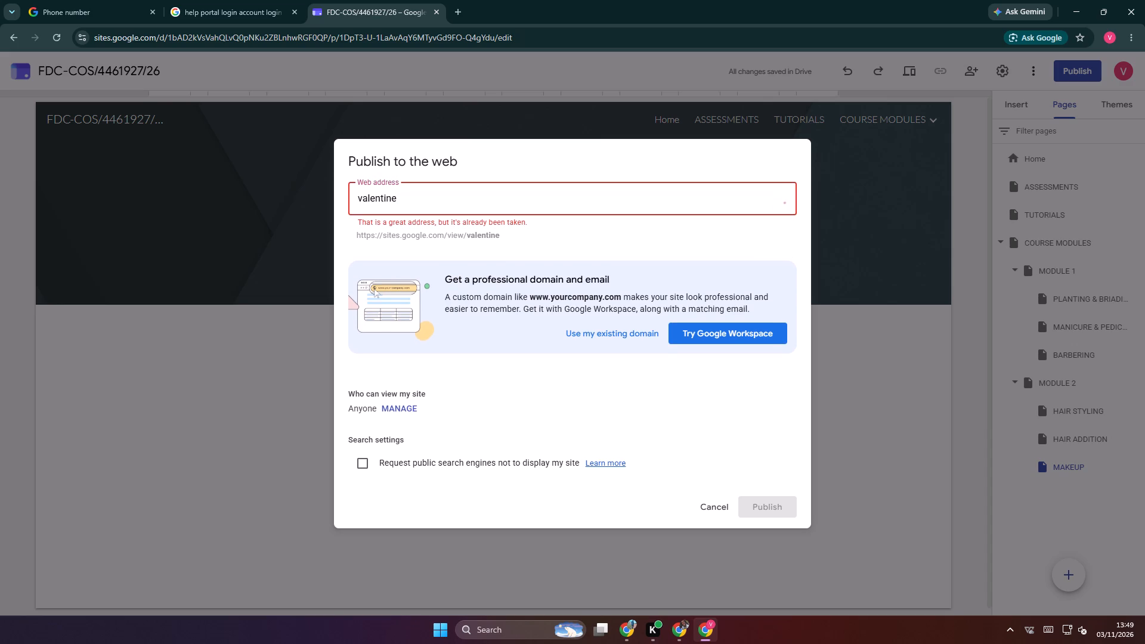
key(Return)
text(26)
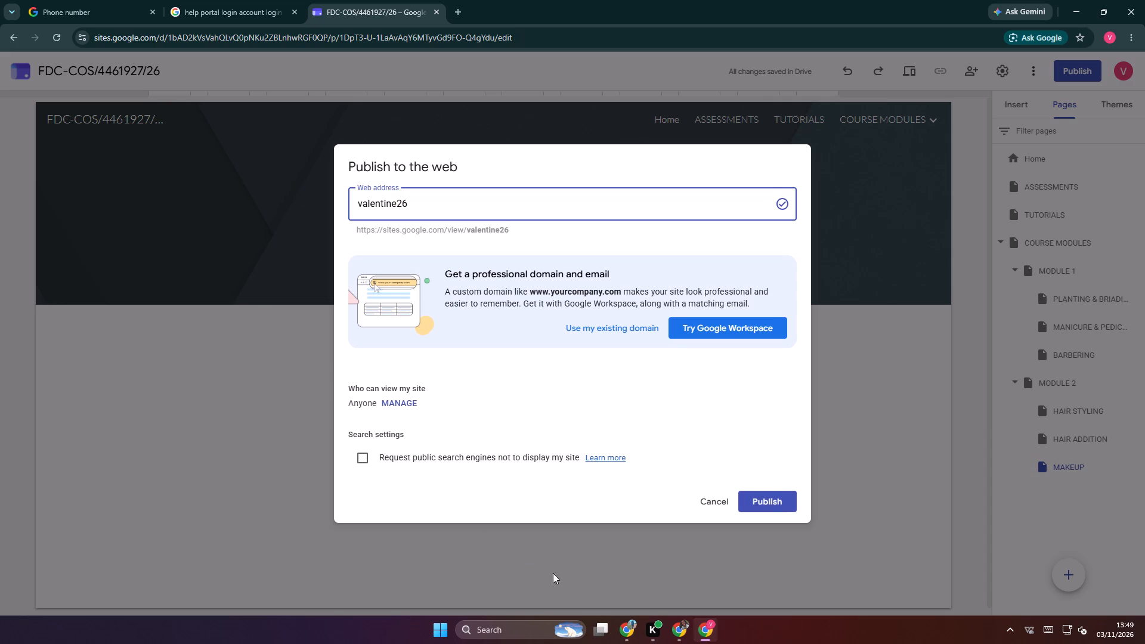
click(775, 503)
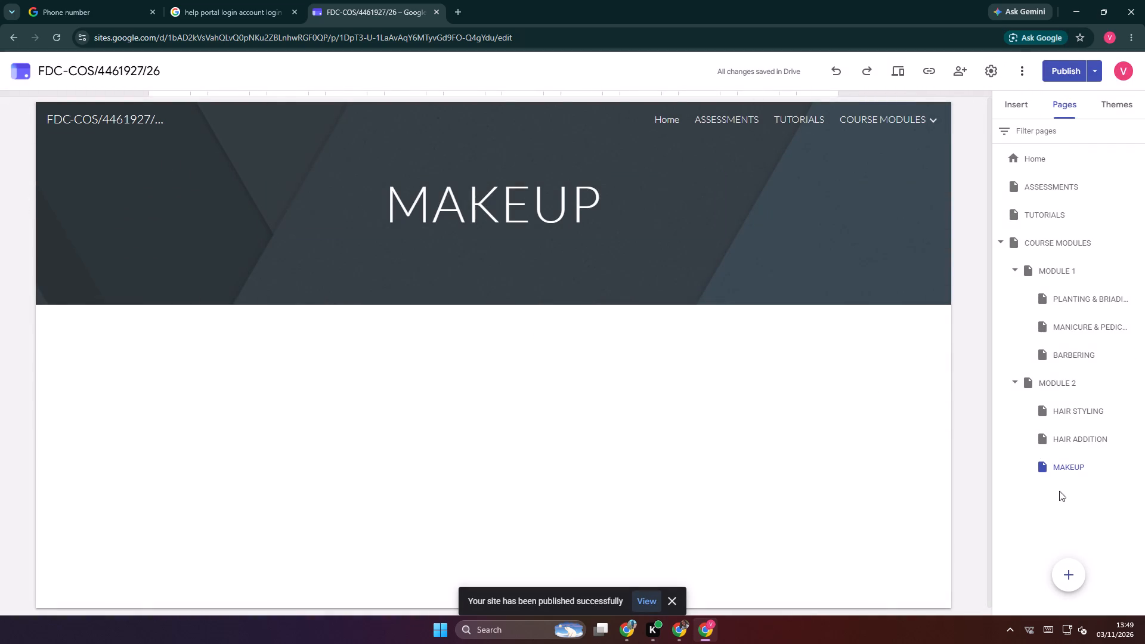
Open the site's Home page for editing.
click(1053, 152)
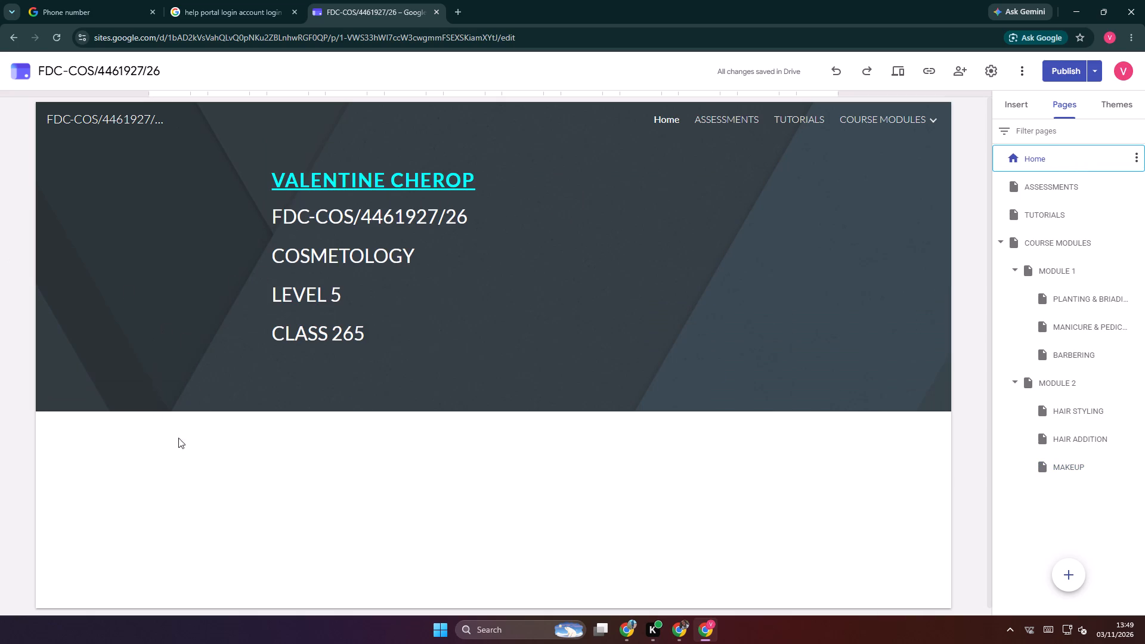
click(276, 442)
double_click(213, 456)
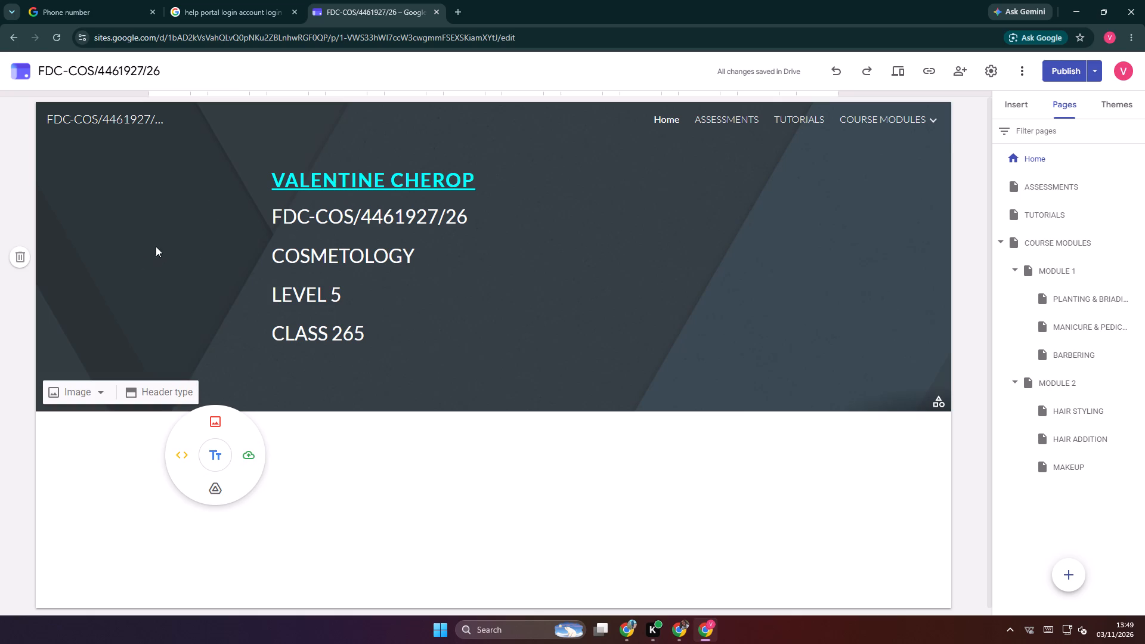
Search Google for "background image" in a new browser tab.
click(455, 11)
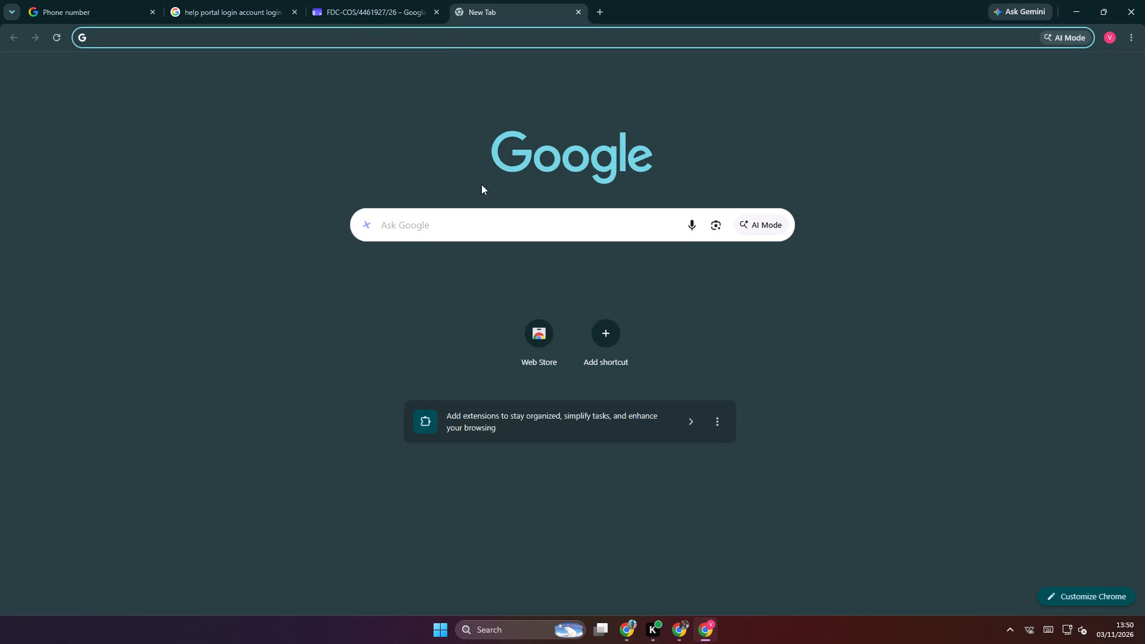
click(459, 220)
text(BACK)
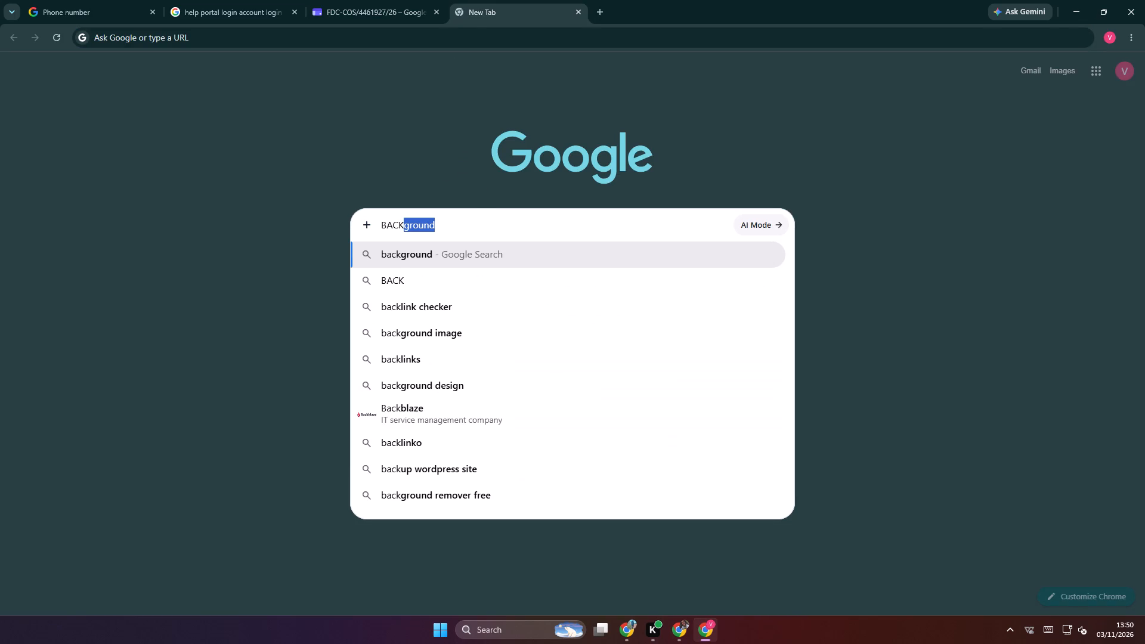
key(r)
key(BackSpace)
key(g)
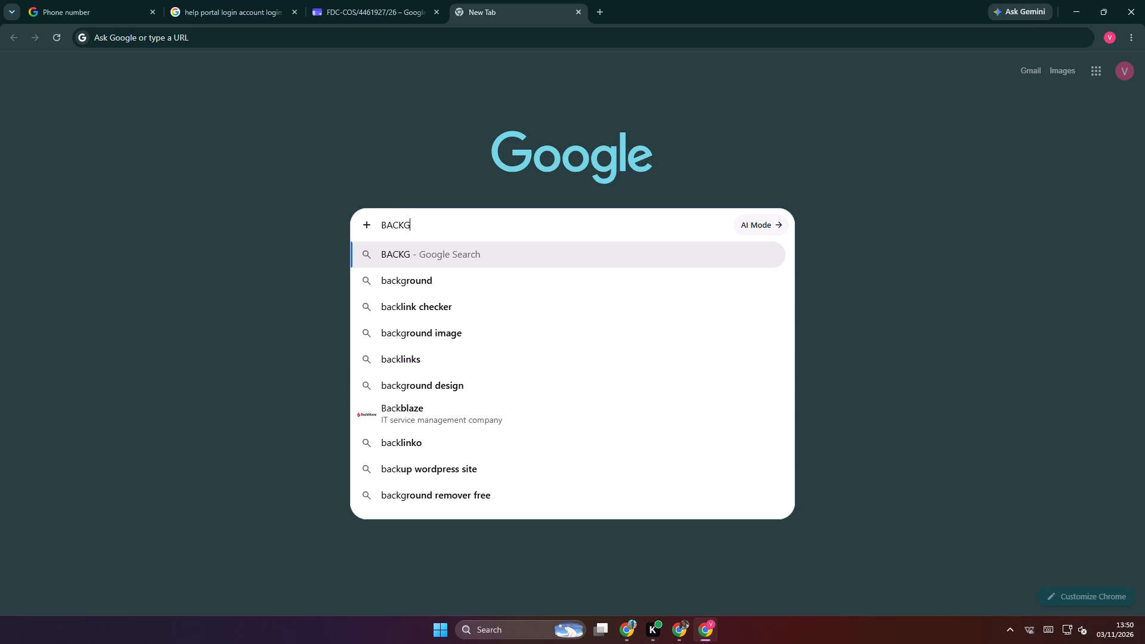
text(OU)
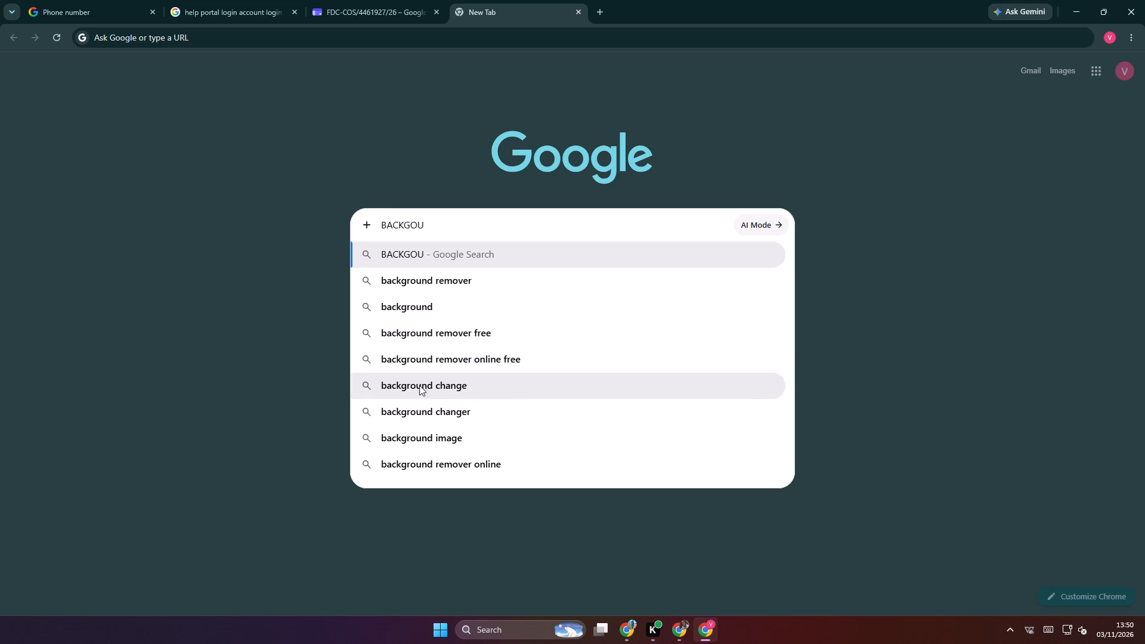
click(439, 443)
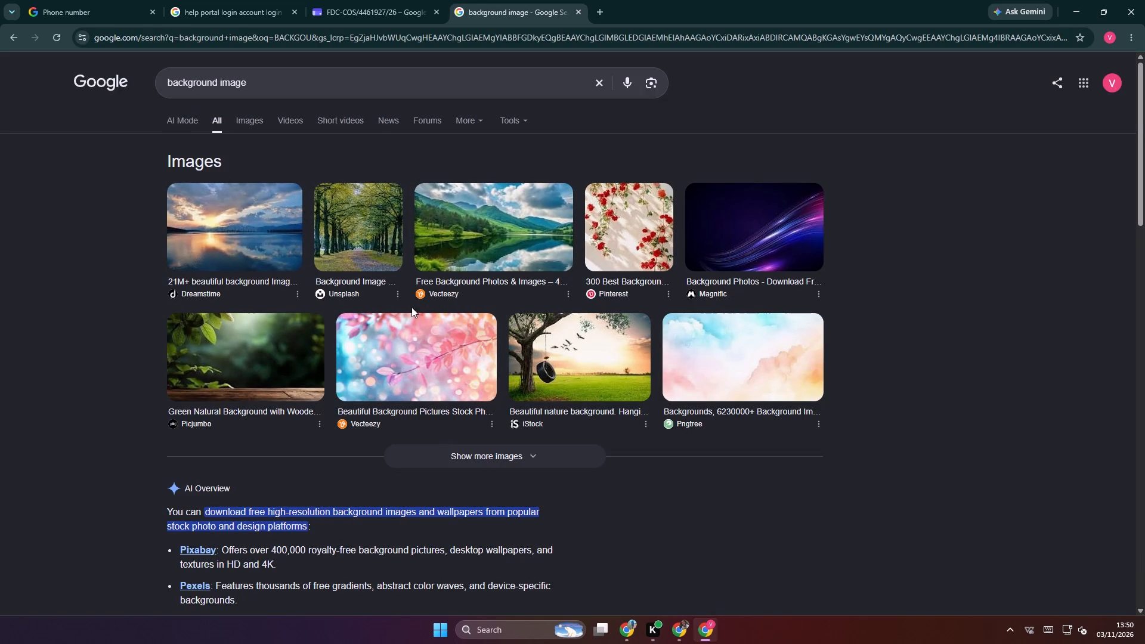
Save the pink-leaved branch image with the blue and pink blurred background to the Downloads folder as VAL.
right_click(395, 352)
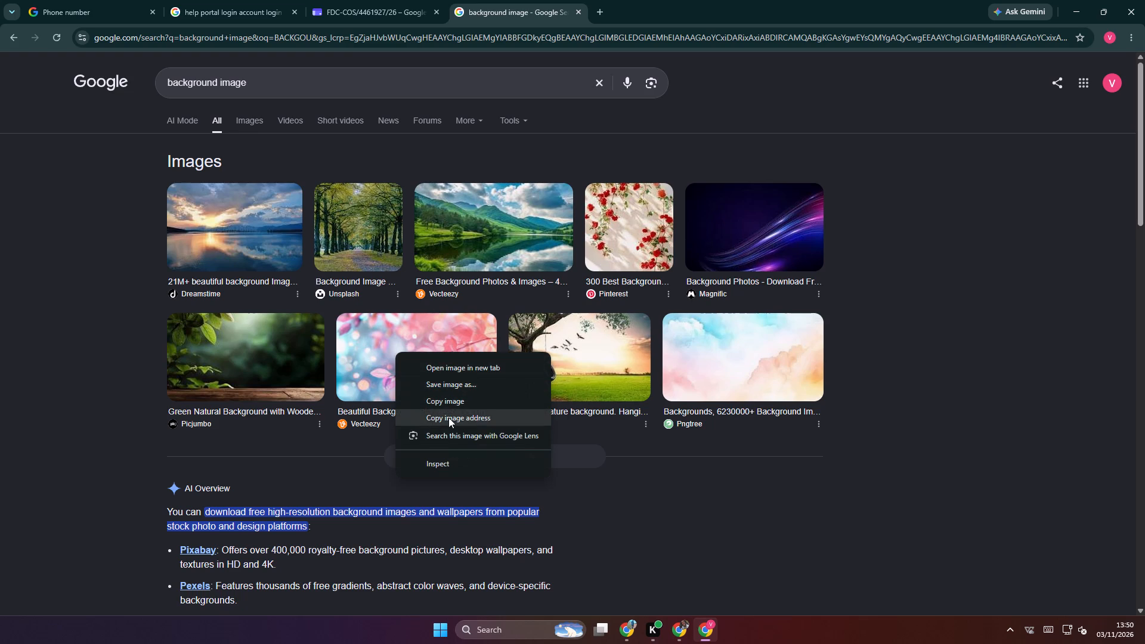
click(454, 384)
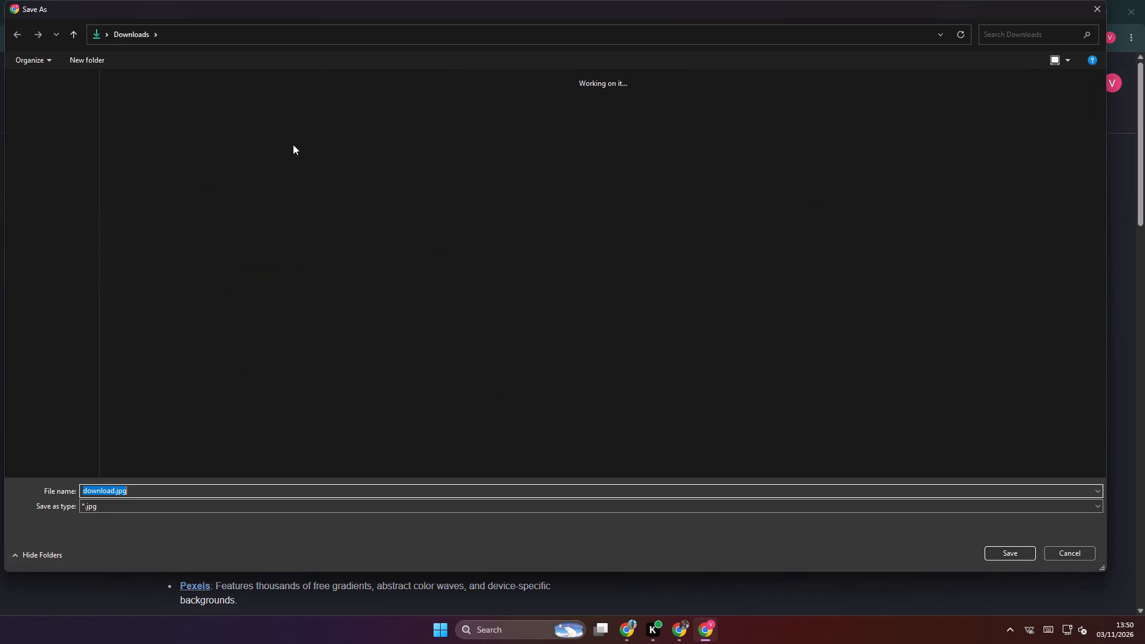
key(BackSpace)
key(BackSpace)
key(BackSpace)
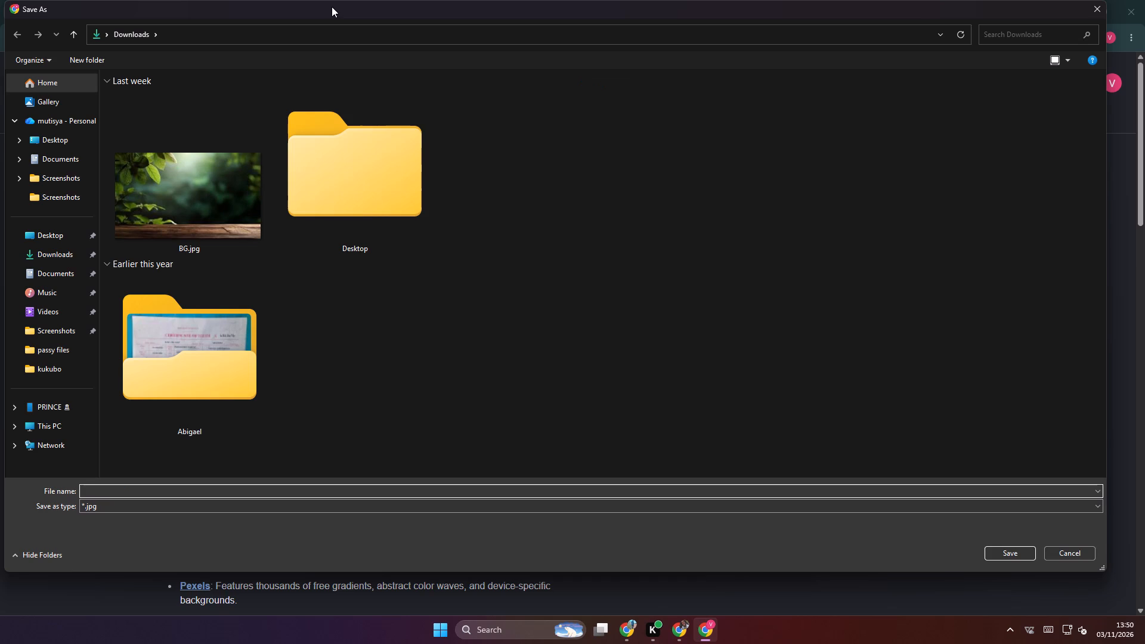
click(30, 252)
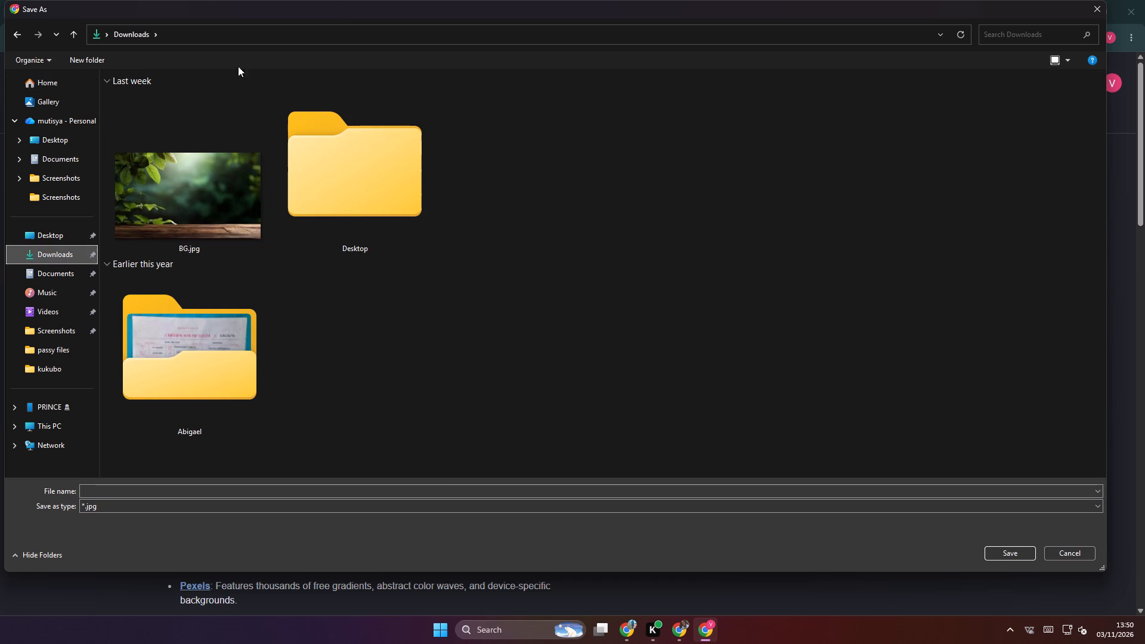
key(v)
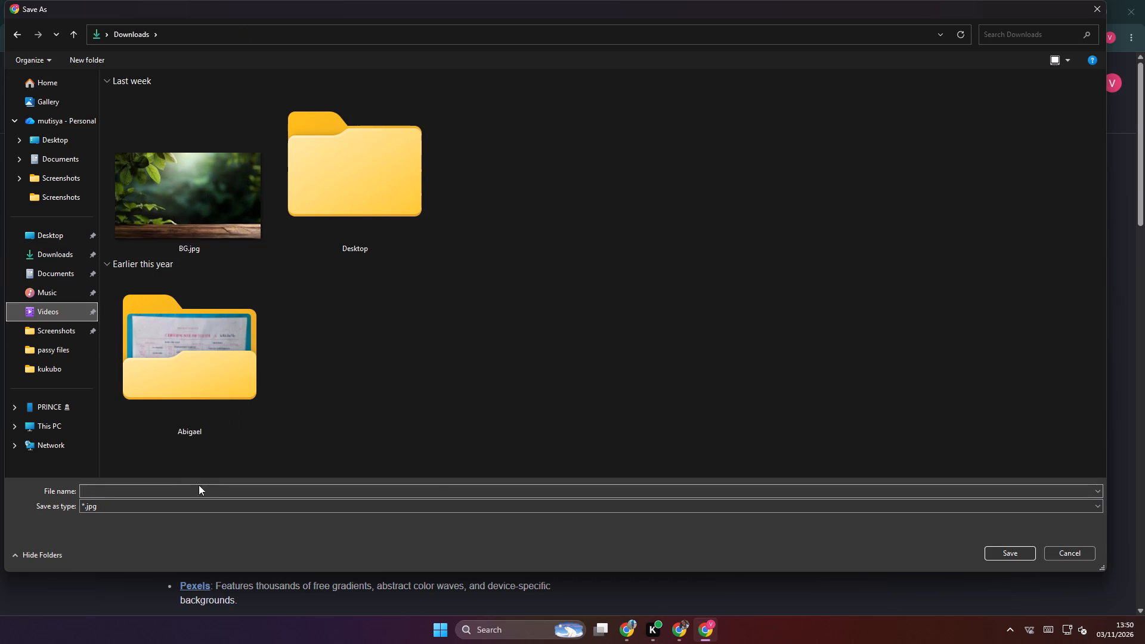
click(150, 487)
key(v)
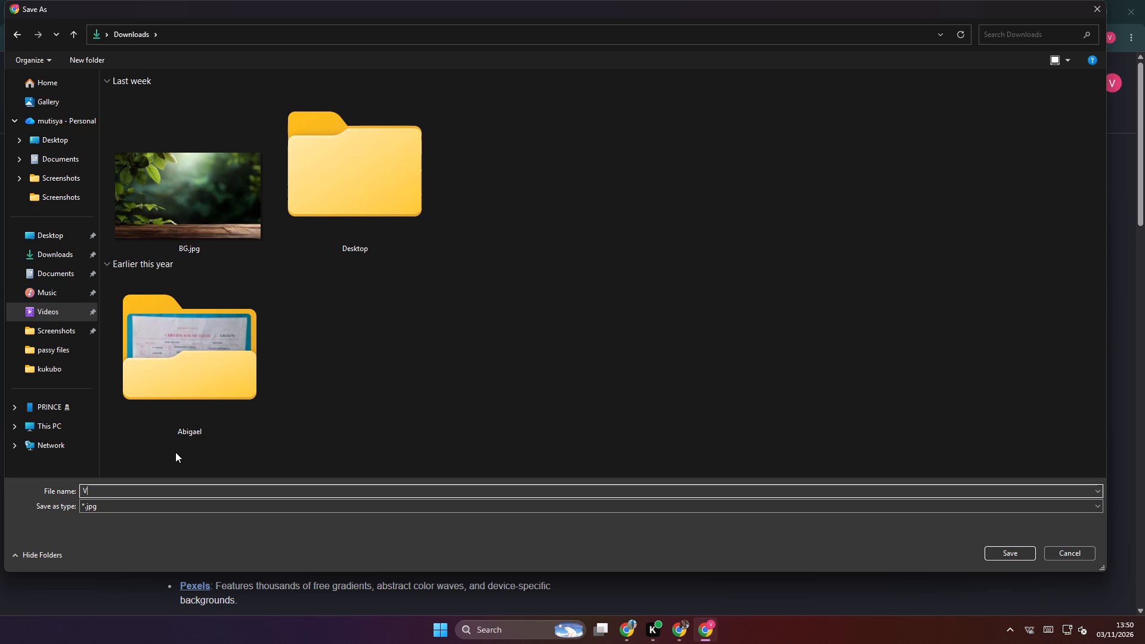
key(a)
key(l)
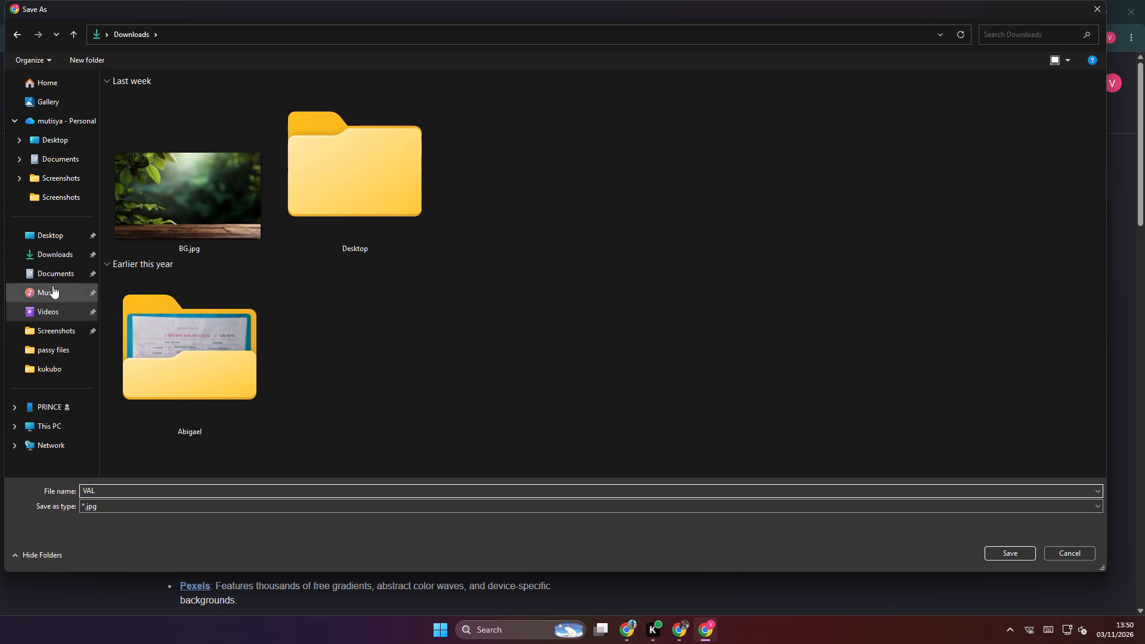
click(53, 252)
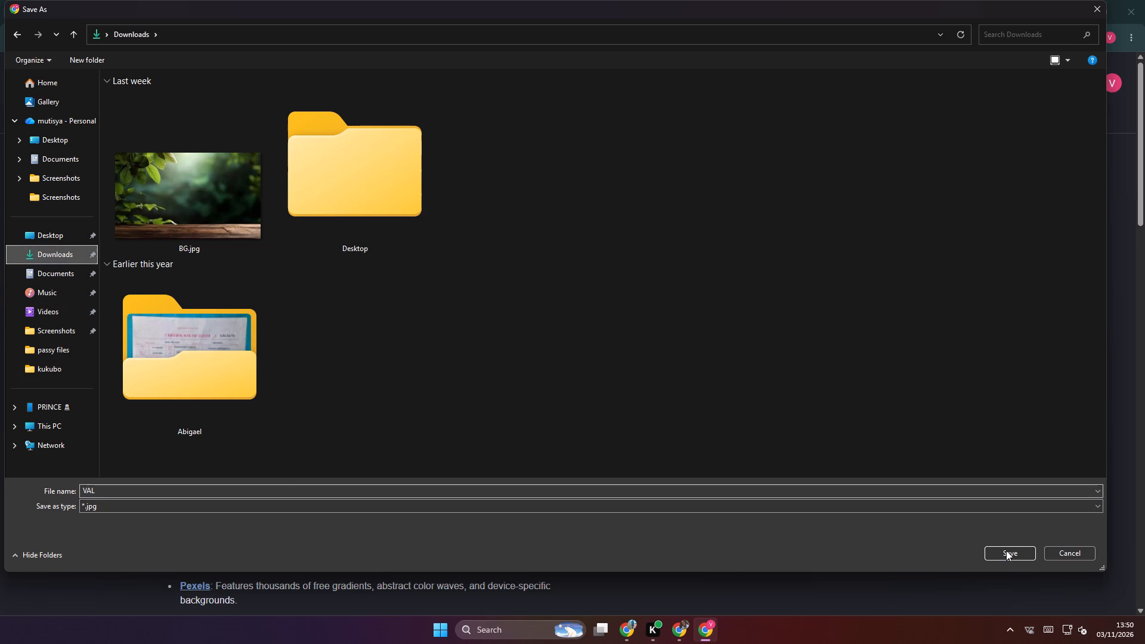
click(1006, 550)
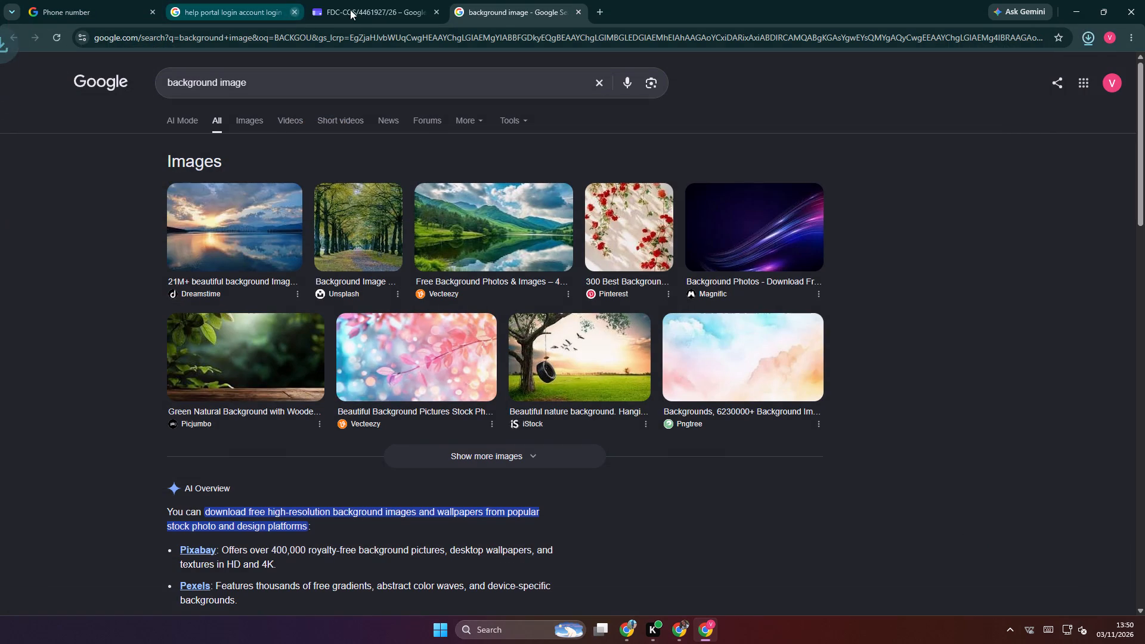
Back in the site editor, upload VAL.jpg from Downloads as the Home page's header image.
click(357, 10)
right_click(165, 246)
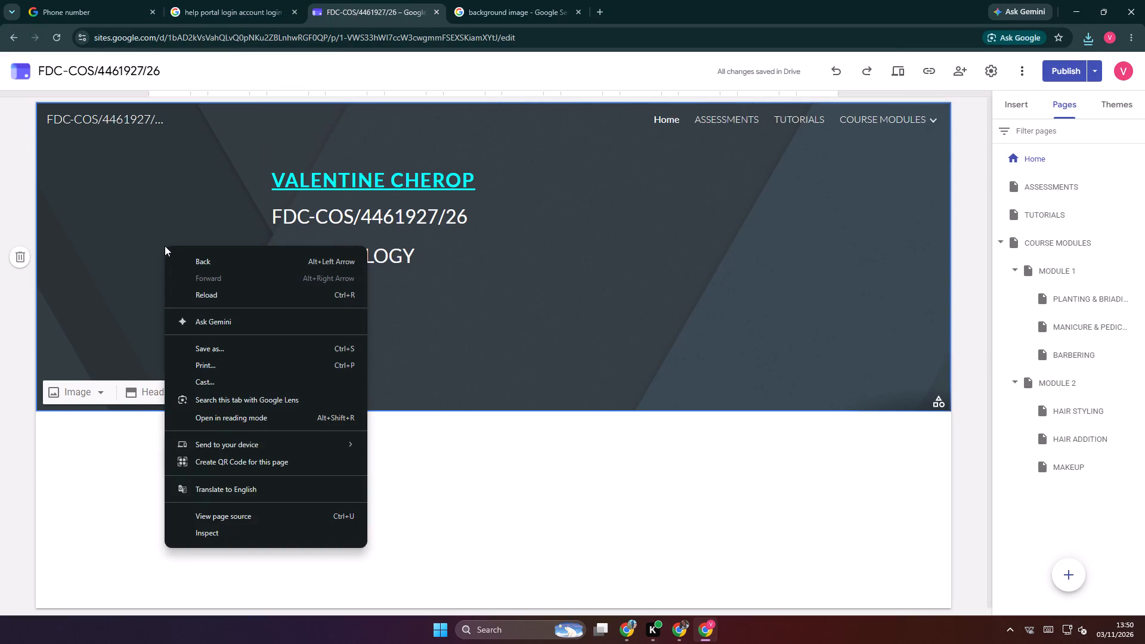
right_click(501, 265)
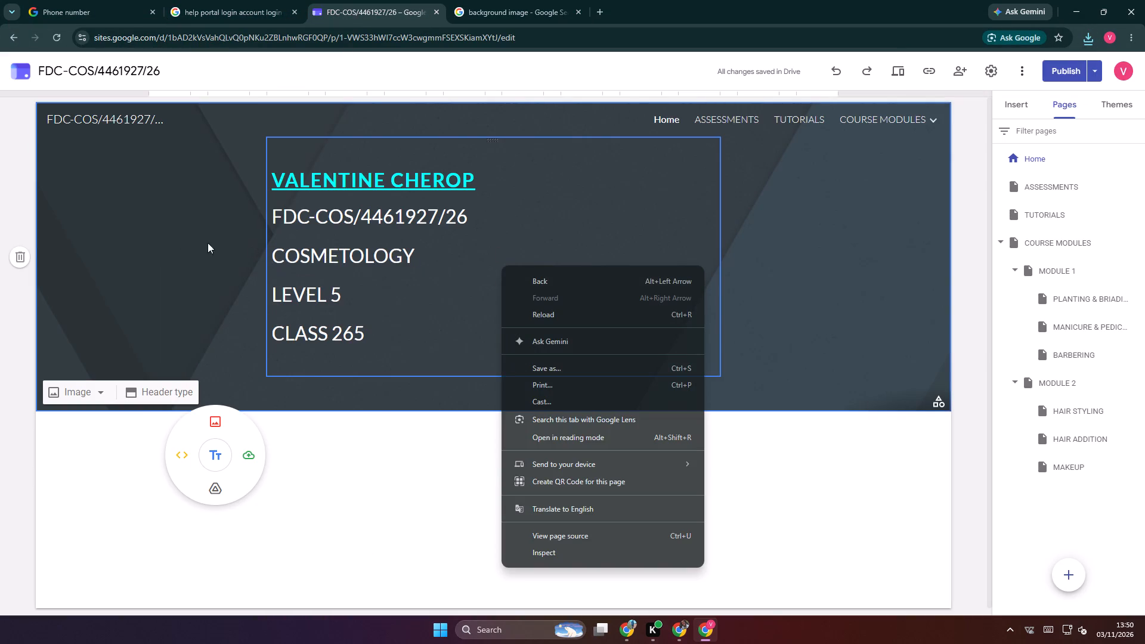
click(143, 248)
click(101, 390)
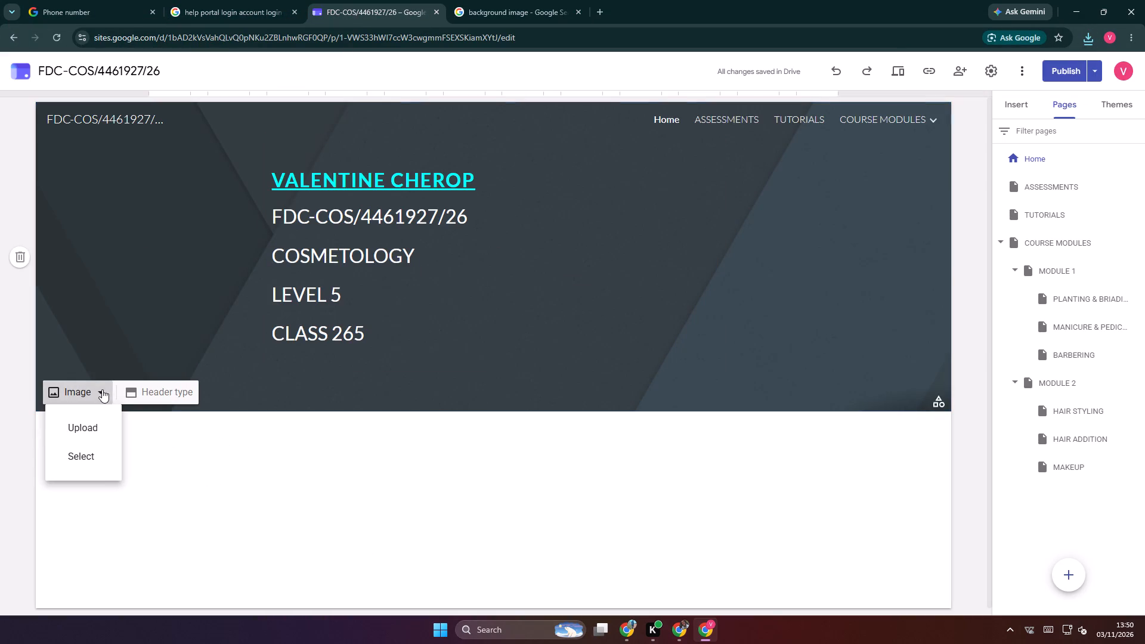
click(92, 426)
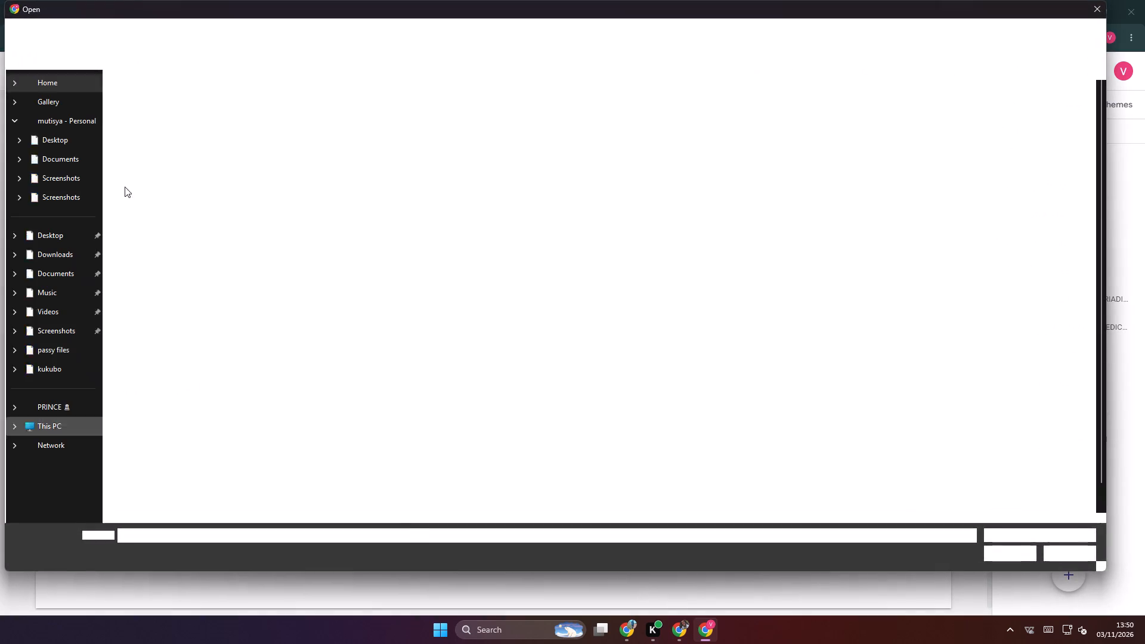
click(64, 255)
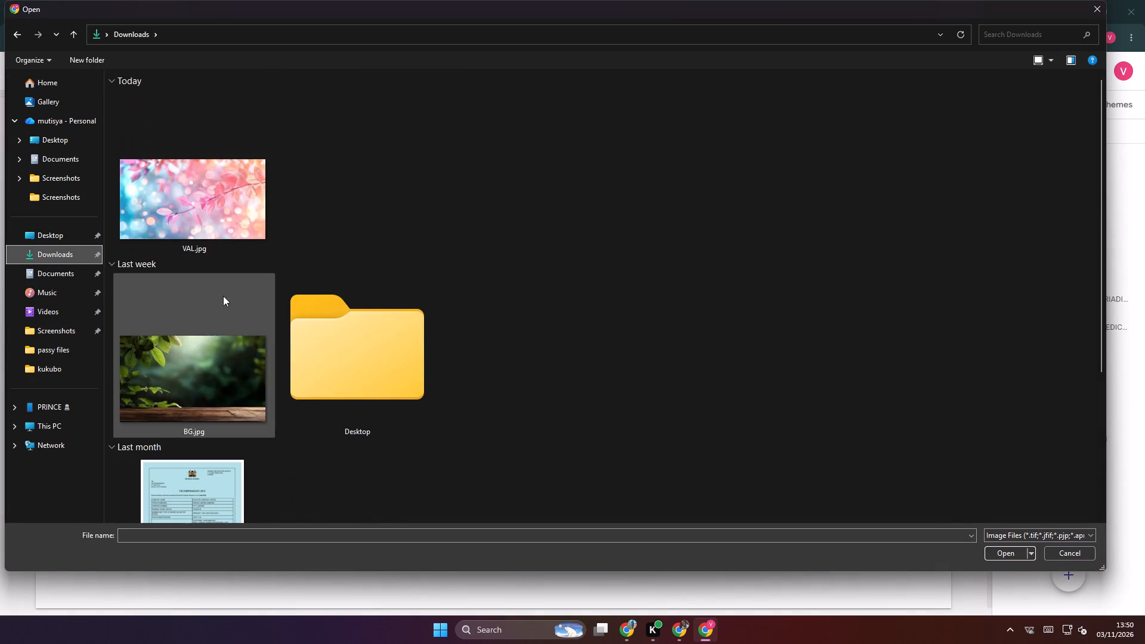
click(196, 215)
click(1001, 547)
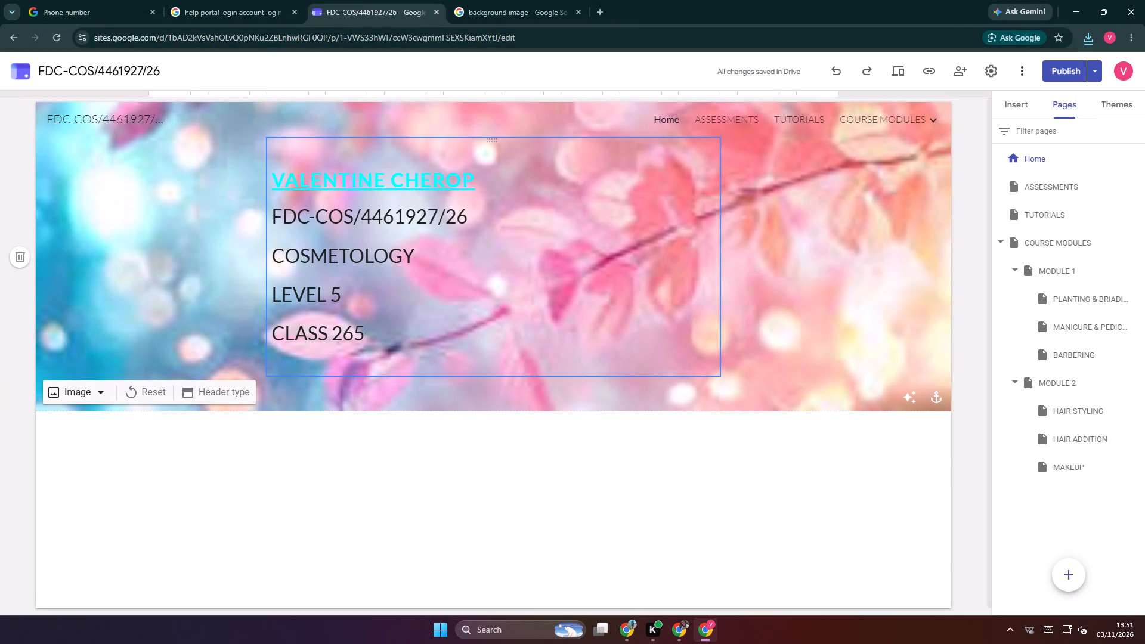
Change the text colour of the student name heading in the Home page header to dark cornflower blue.
drag(474, 179, 274, 183)
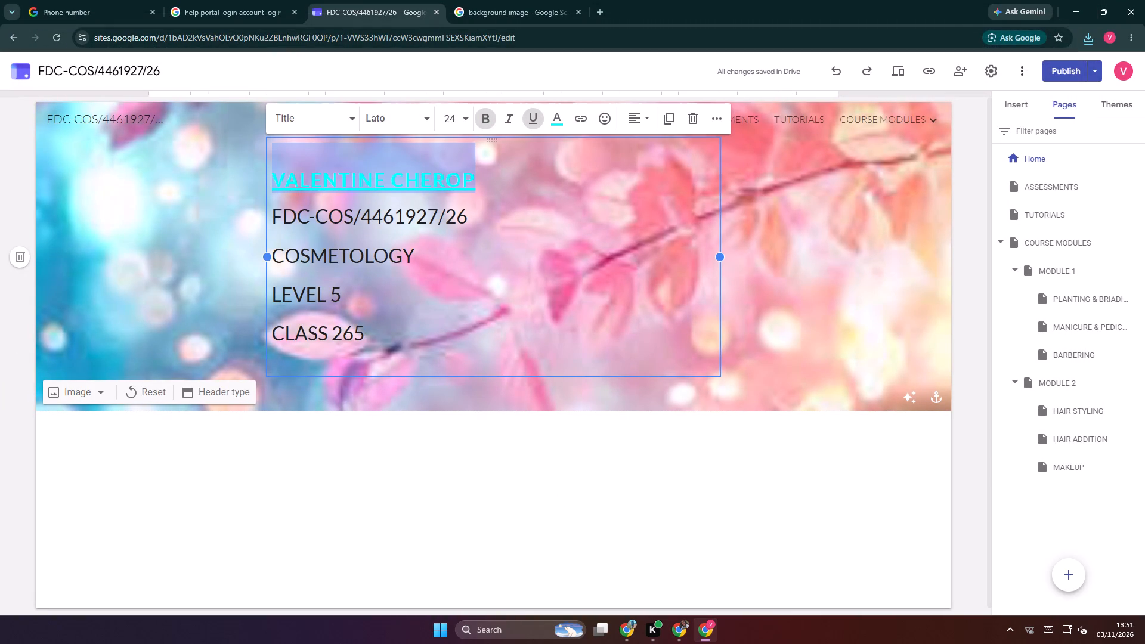
drag(274, 183, 273, 183)
click(559, 114)
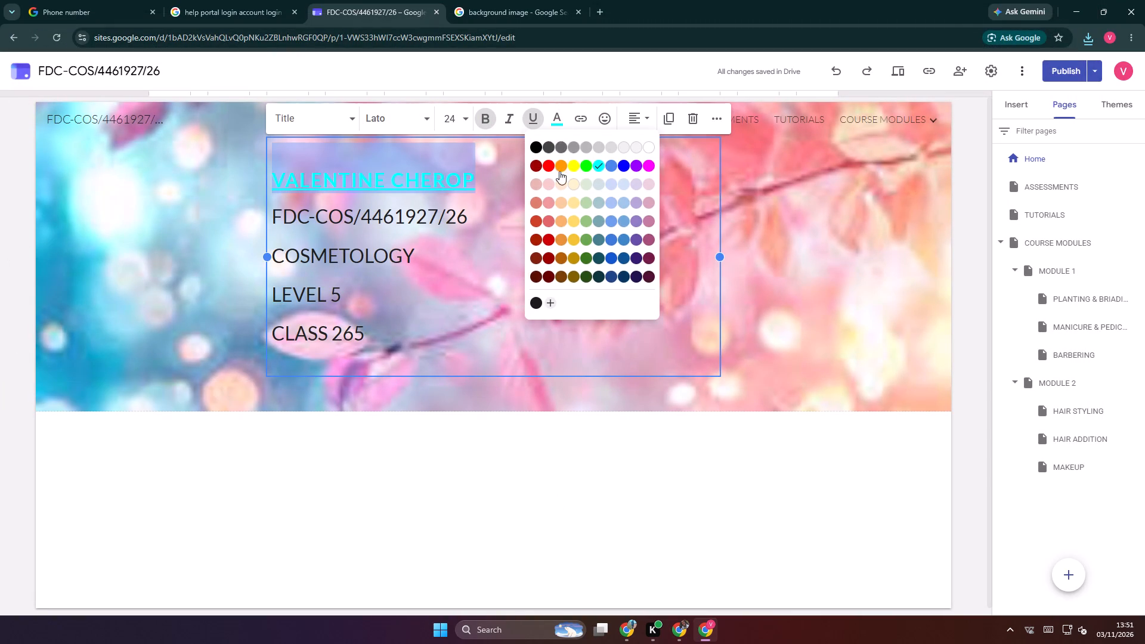
click(583, 199)
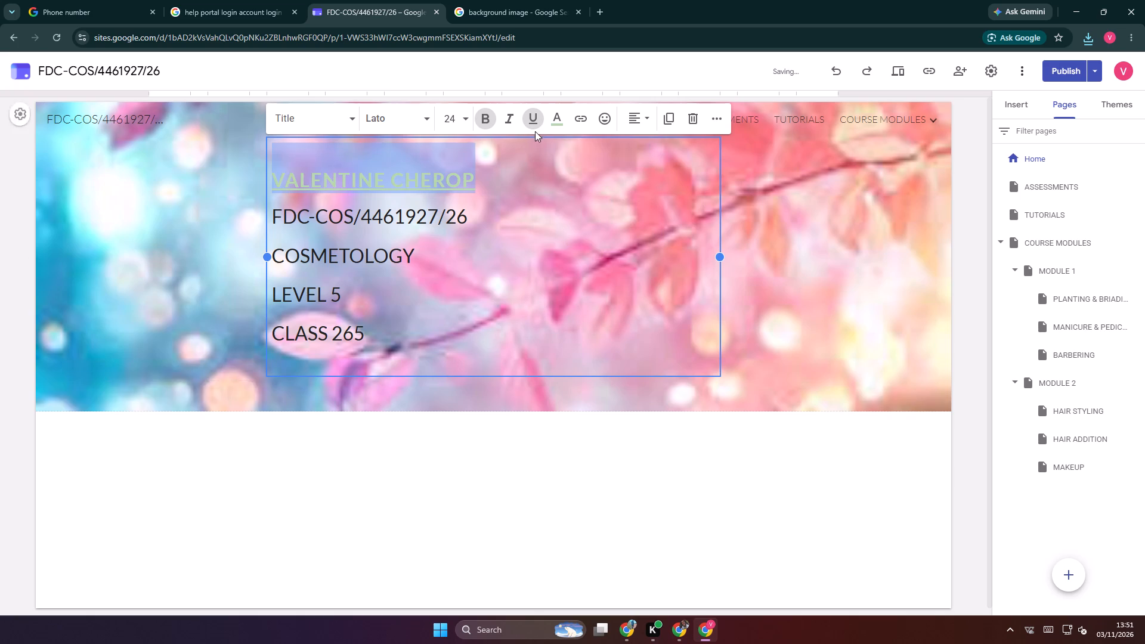
click(555, 119)
click(615, 260)
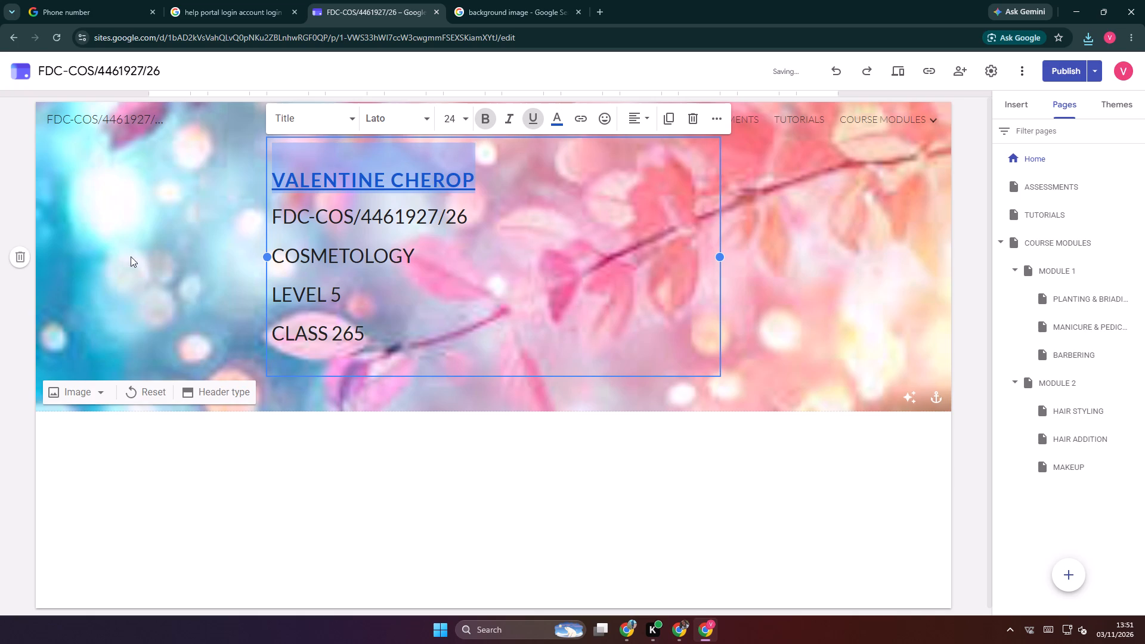
click(580, 249)
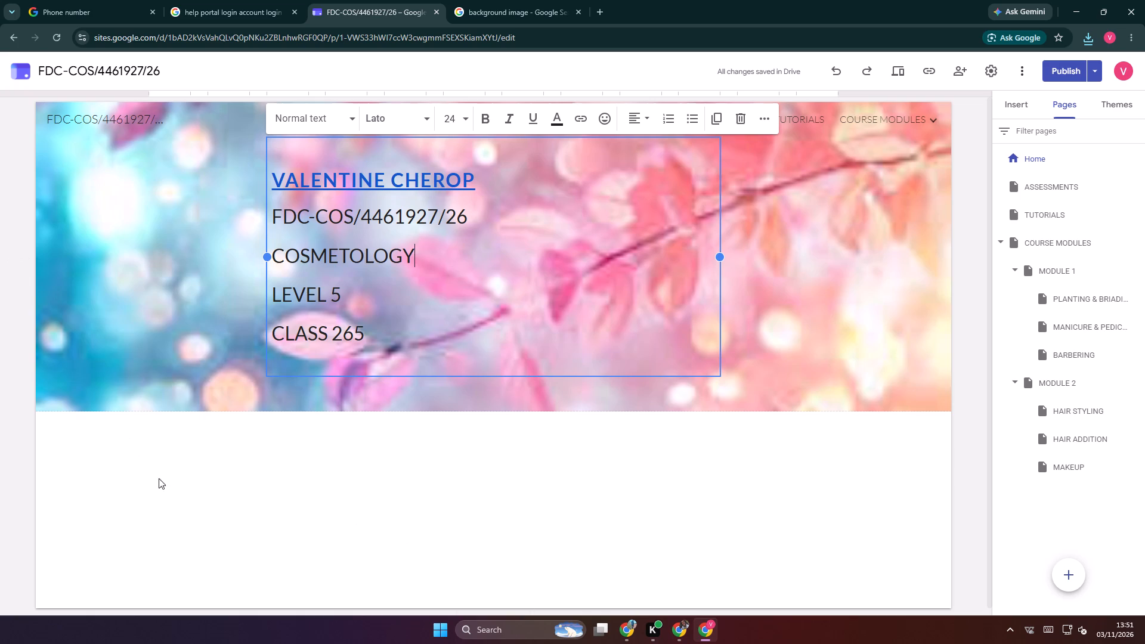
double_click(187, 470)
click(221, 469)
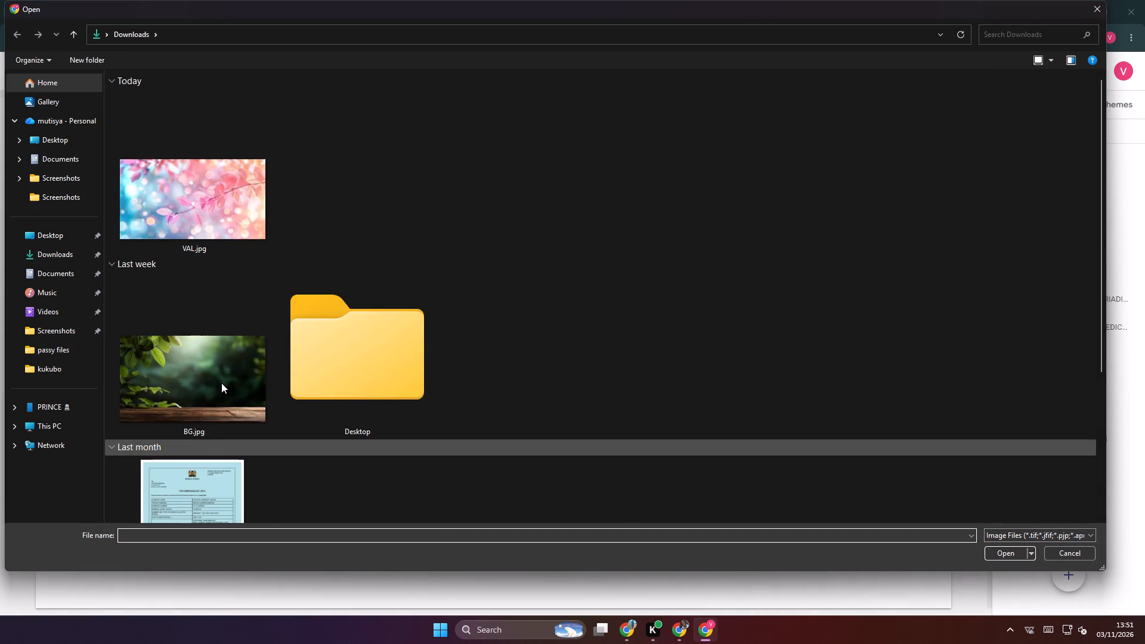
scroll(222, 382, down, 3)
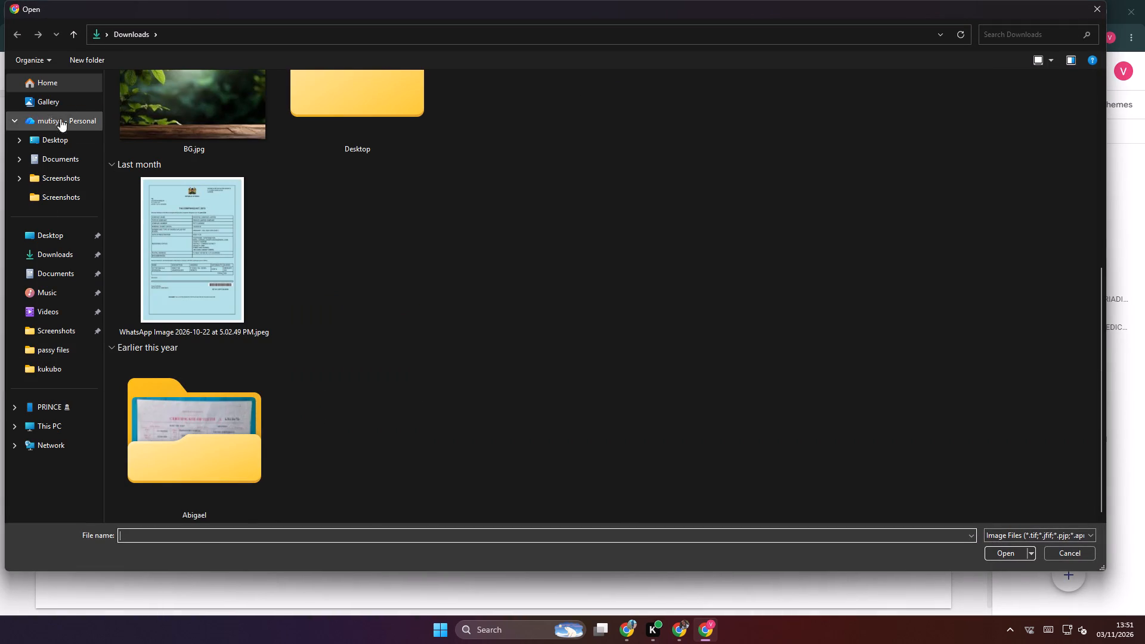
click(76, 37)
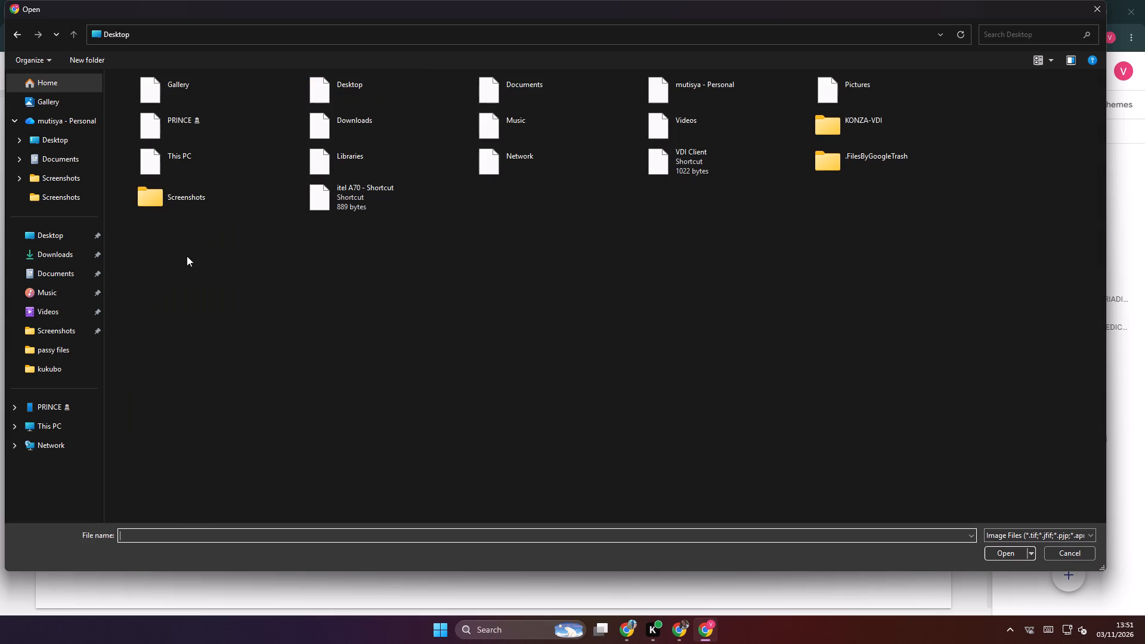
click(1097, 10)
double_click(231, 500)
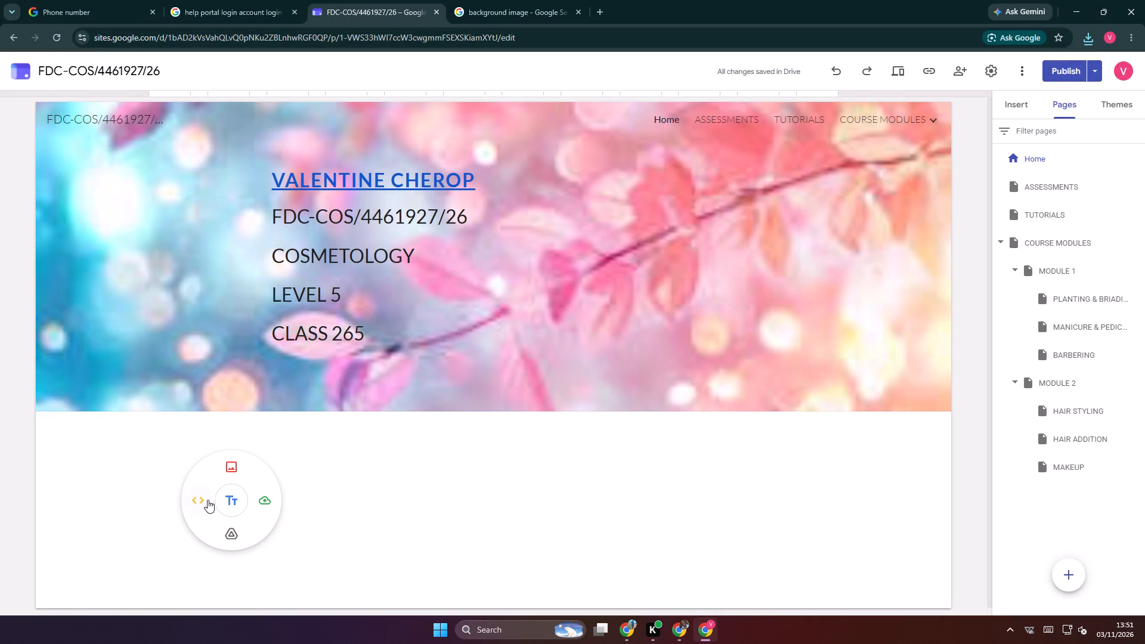
Insert the first portrait photo in My Drive, showing the blue patterned outfit, into the Home page header.
double_click(172, 285)
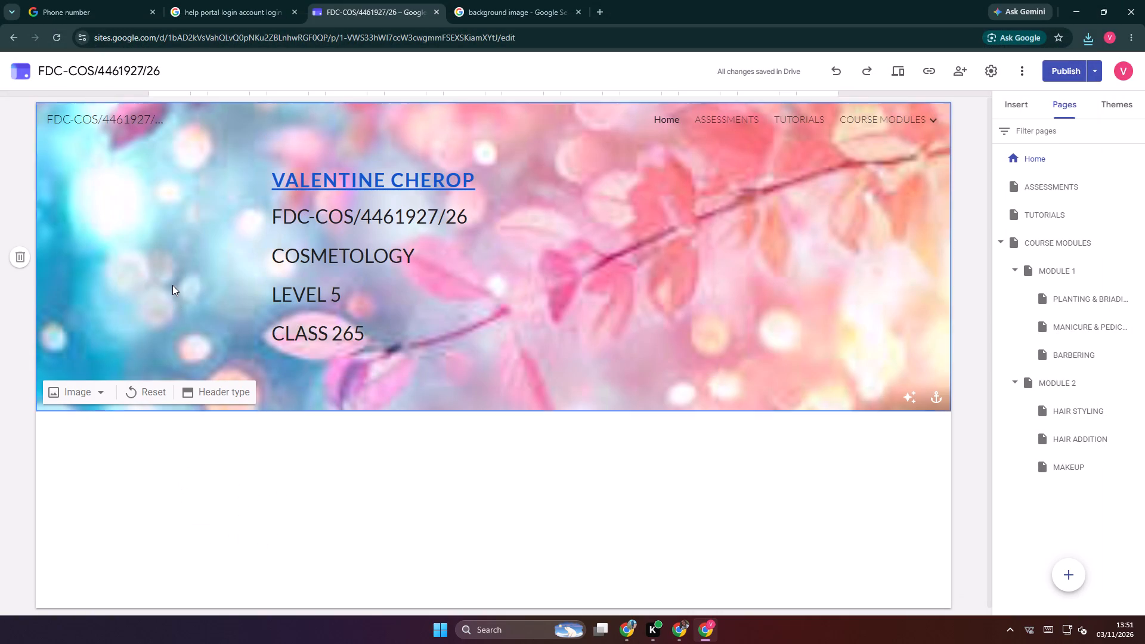
click(173, 315)
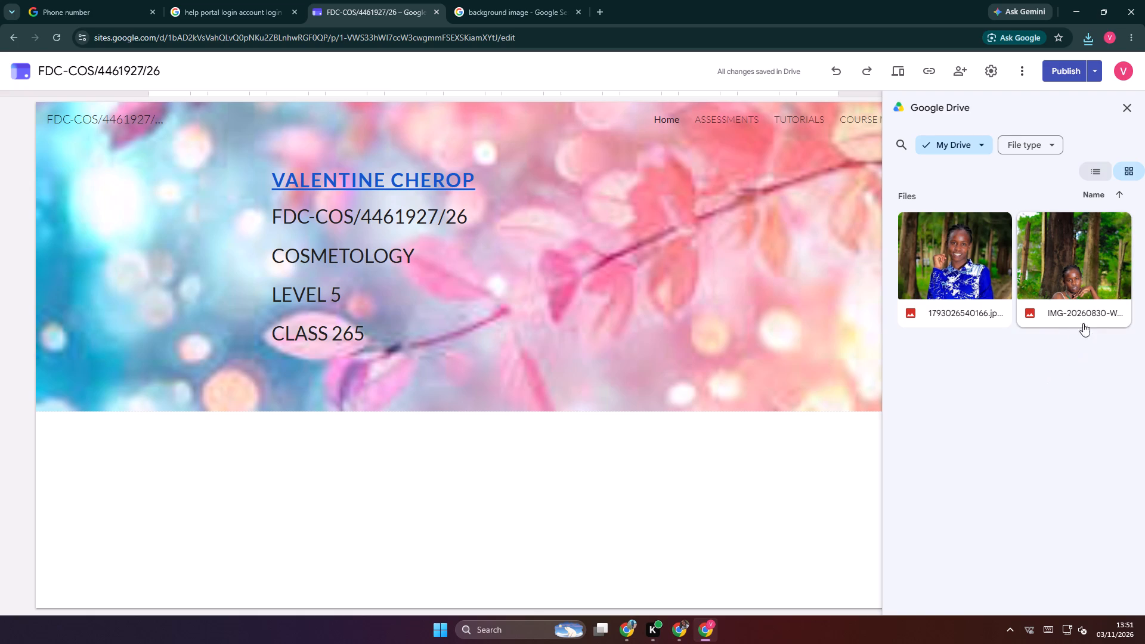
click(983, 285)
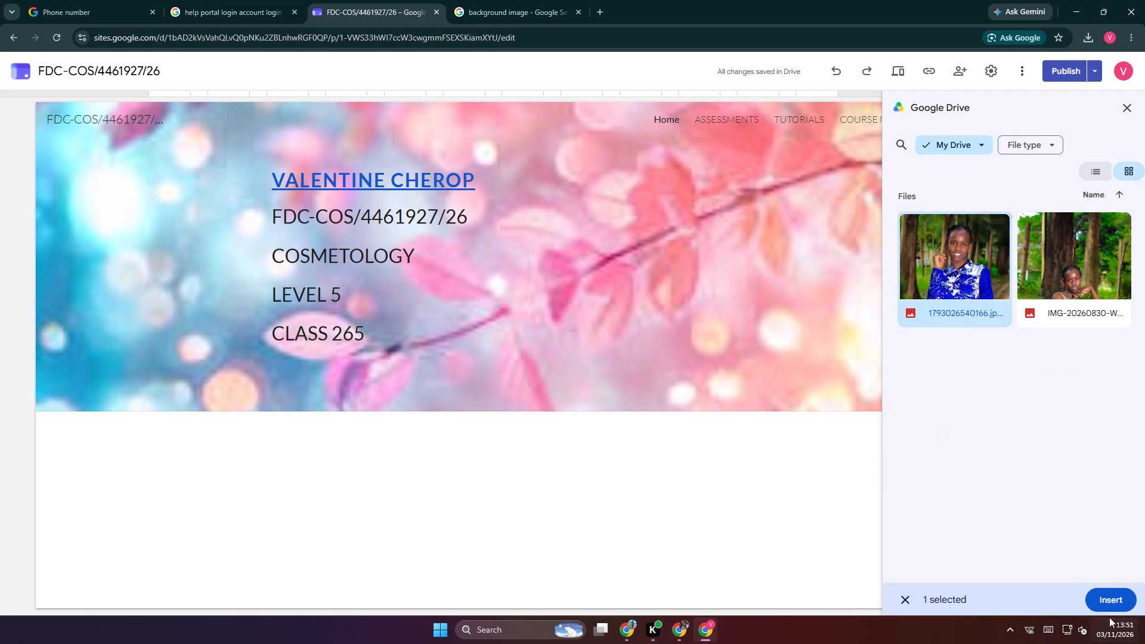
click(1115, 595)
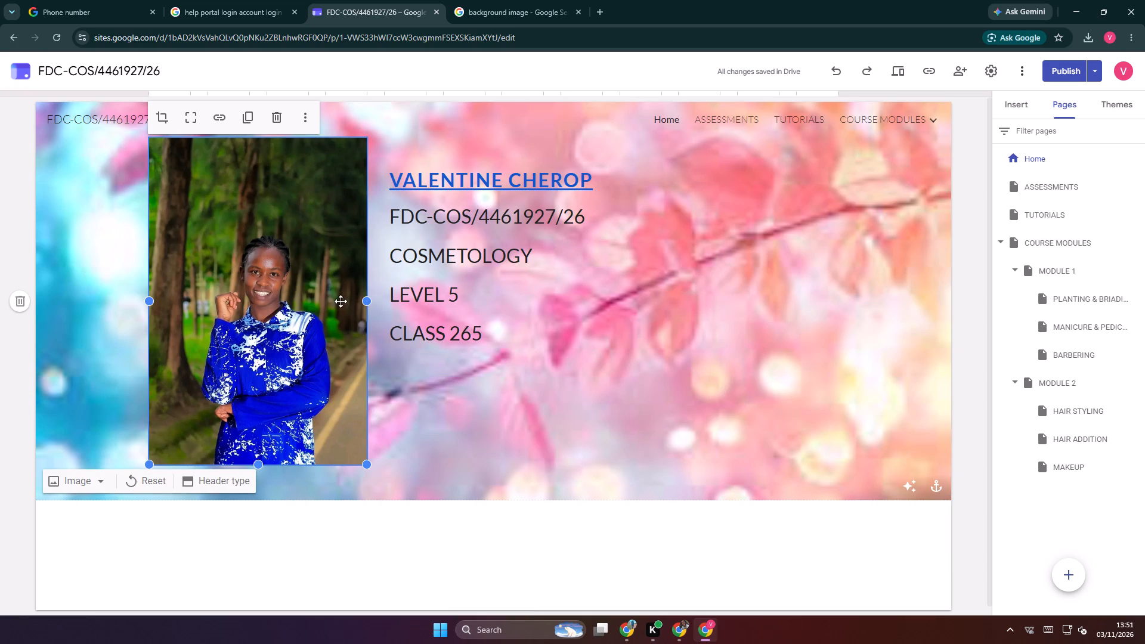
Widen the header's portrait photo to about half of the content width, beside the student details text.
drag(150, 302, 77, 303)
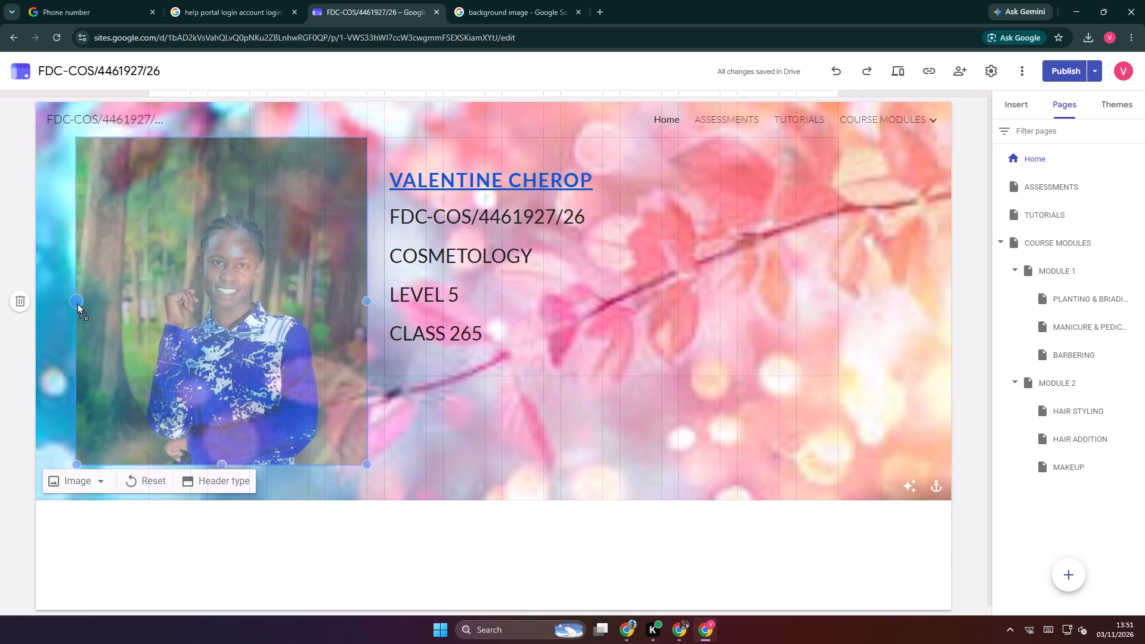
drag(77, 303, 33, 307)
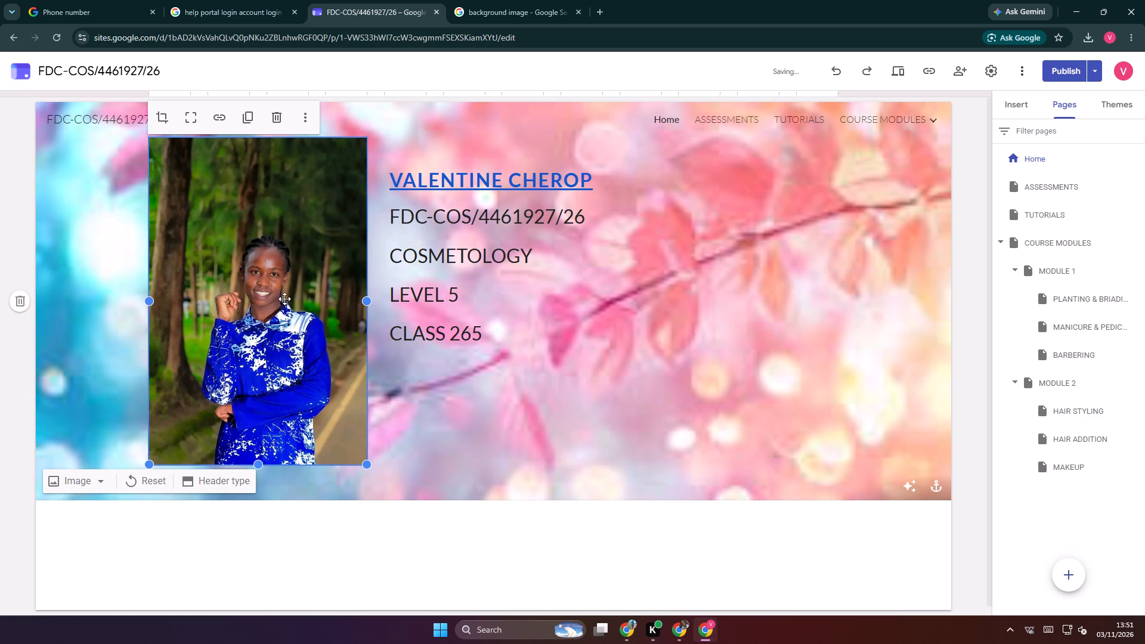
drag(363, 301, 452, 297)
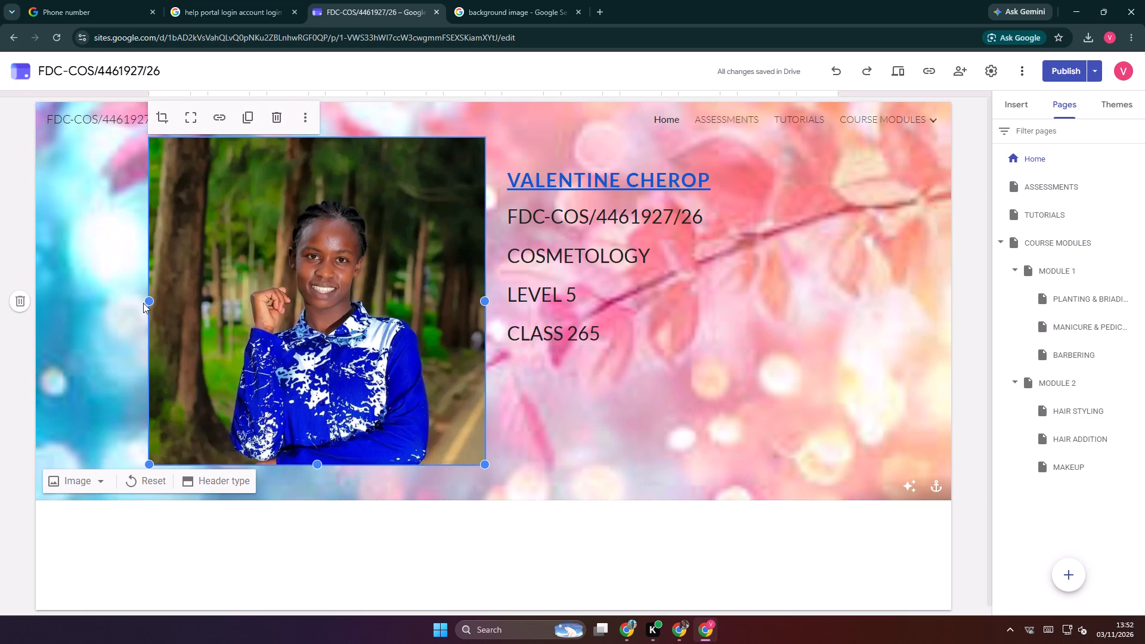
drag(150, 298, 11, 298)
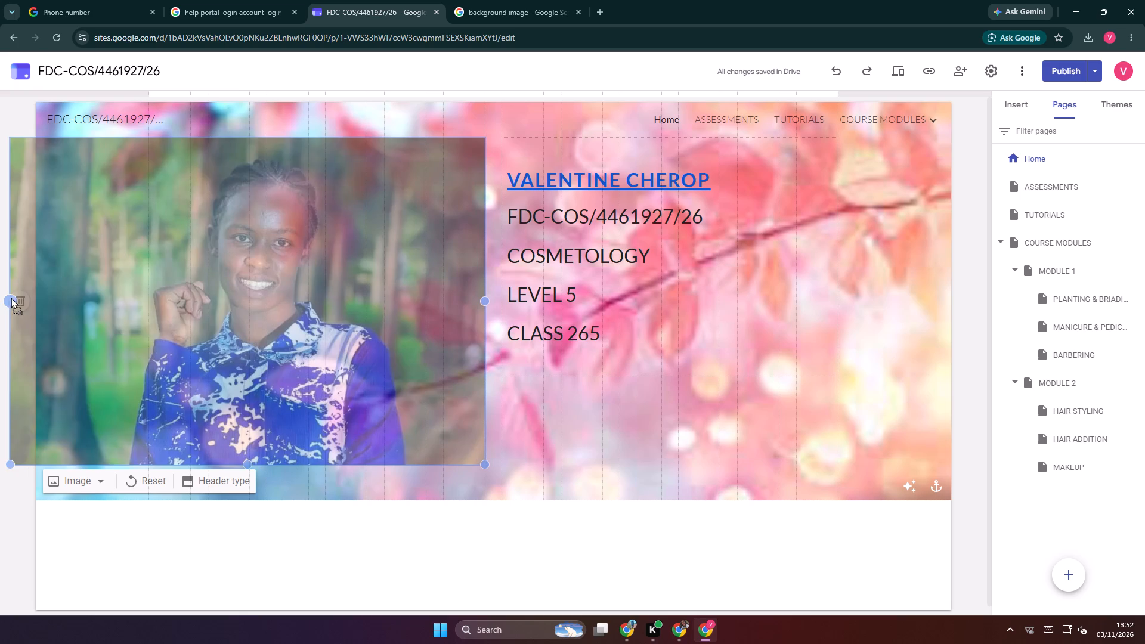
drag(11, 298, 44, 289)
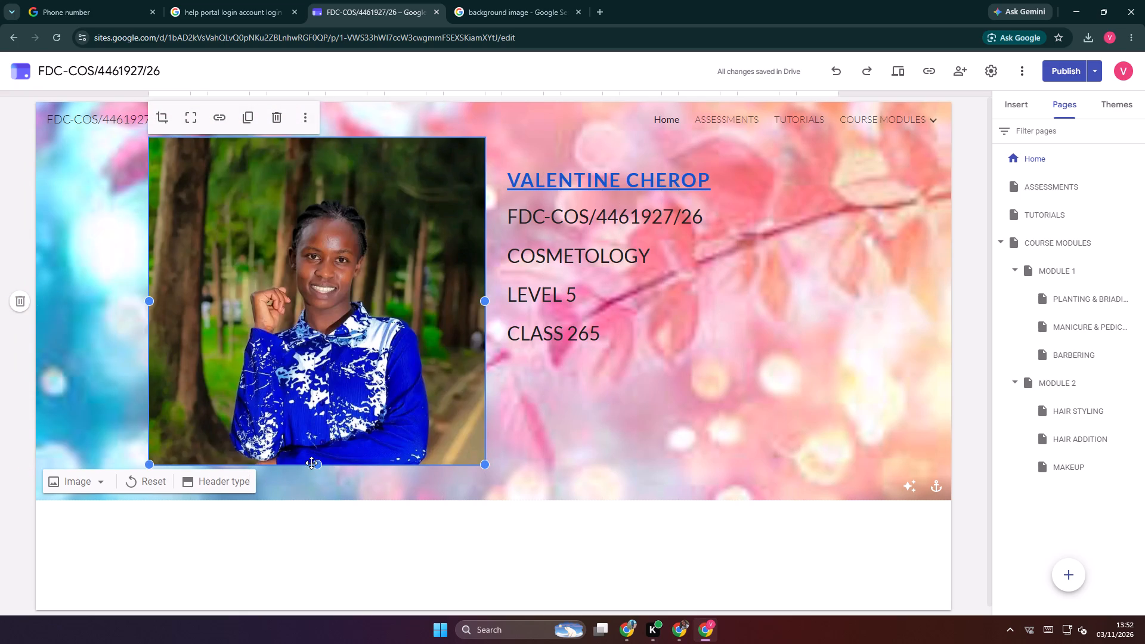
drag(311, 463, 315, 442)
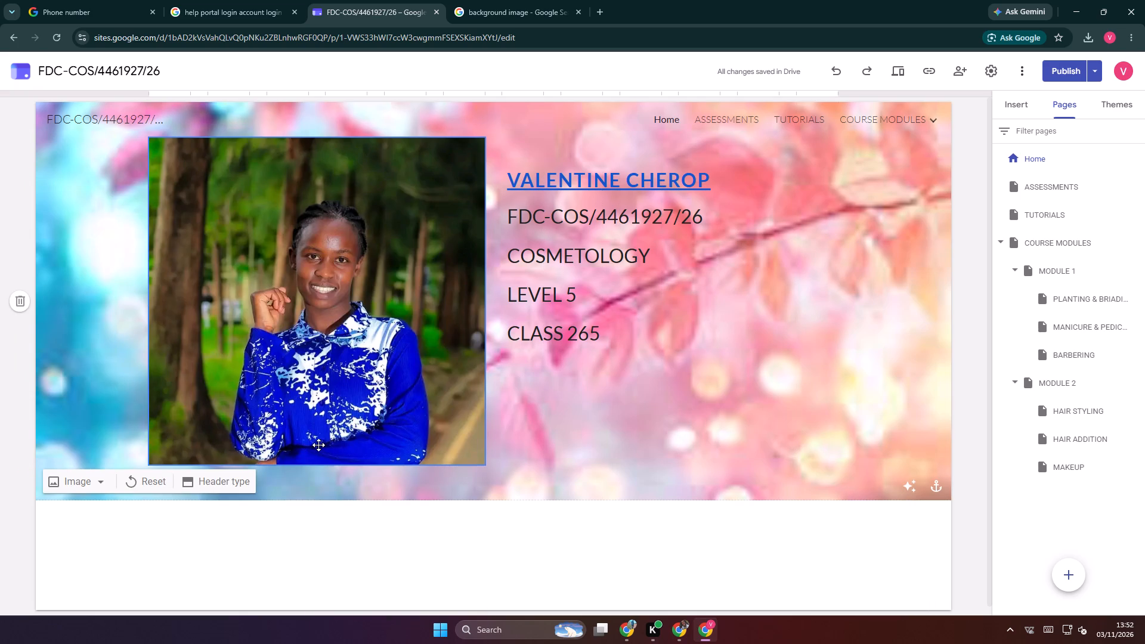
click(753, 460)
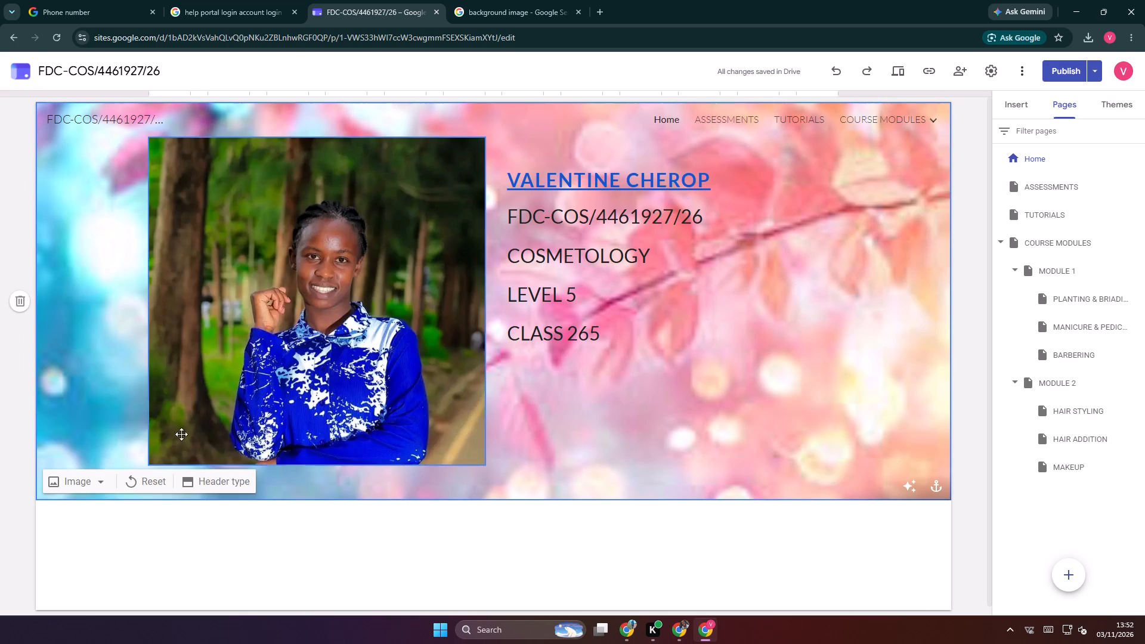
Colour the four header lines from the registration code to CLASS 265 the same dark blue as the name heading.
drag(711, 219, 514, 255)
drag(511, 213, 651, 271)
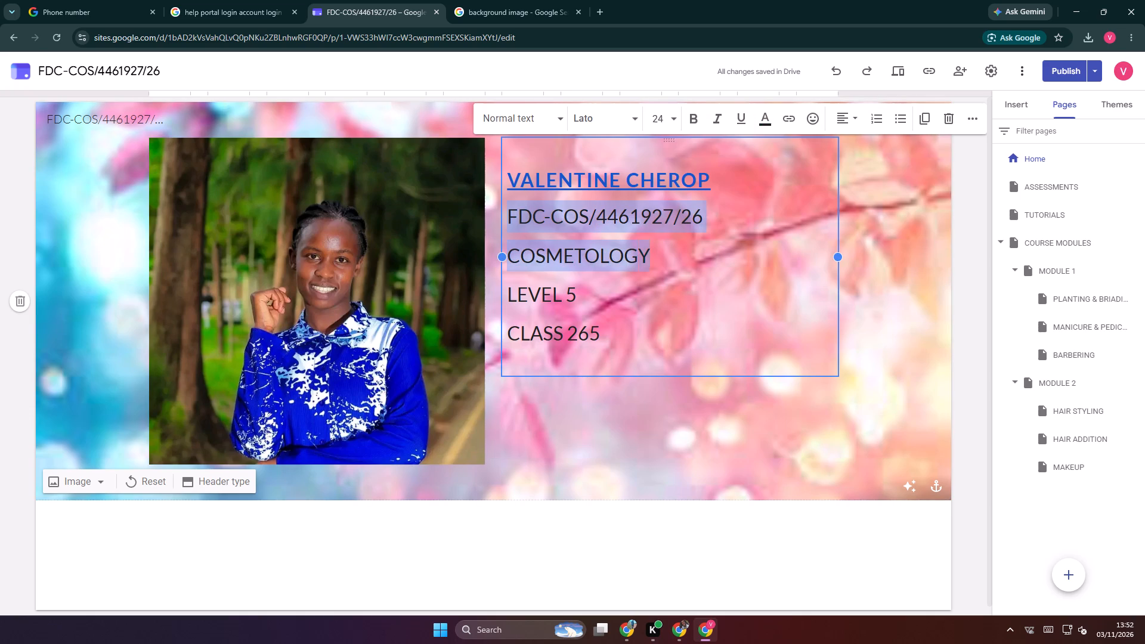
drag(651, 271, 704, 364)
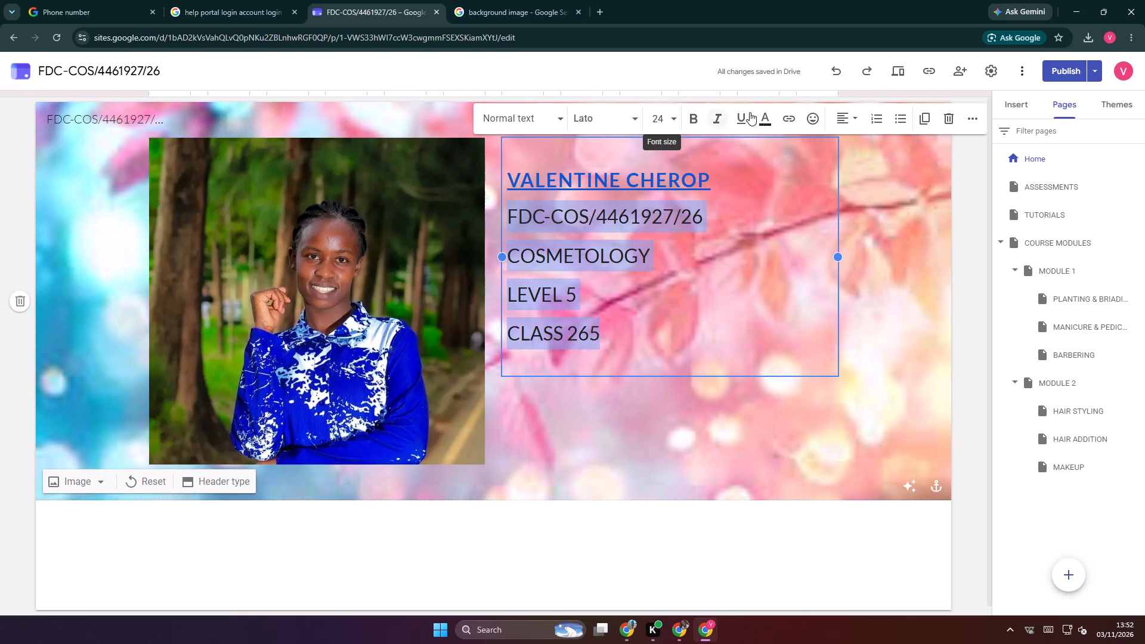
click(766, 113)
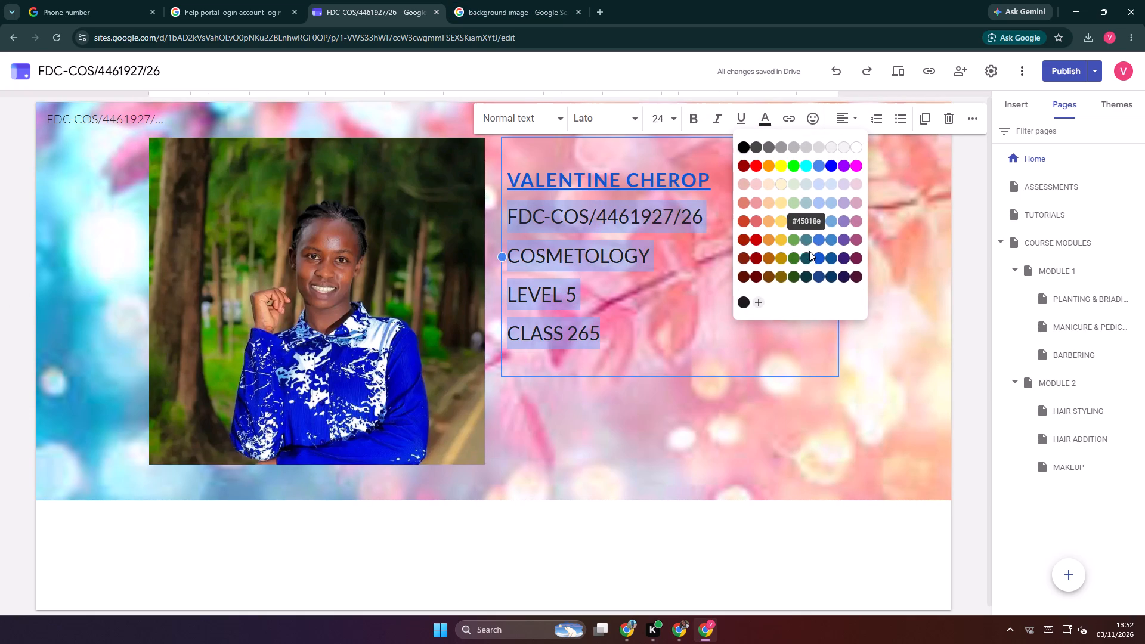
click(818, 256)
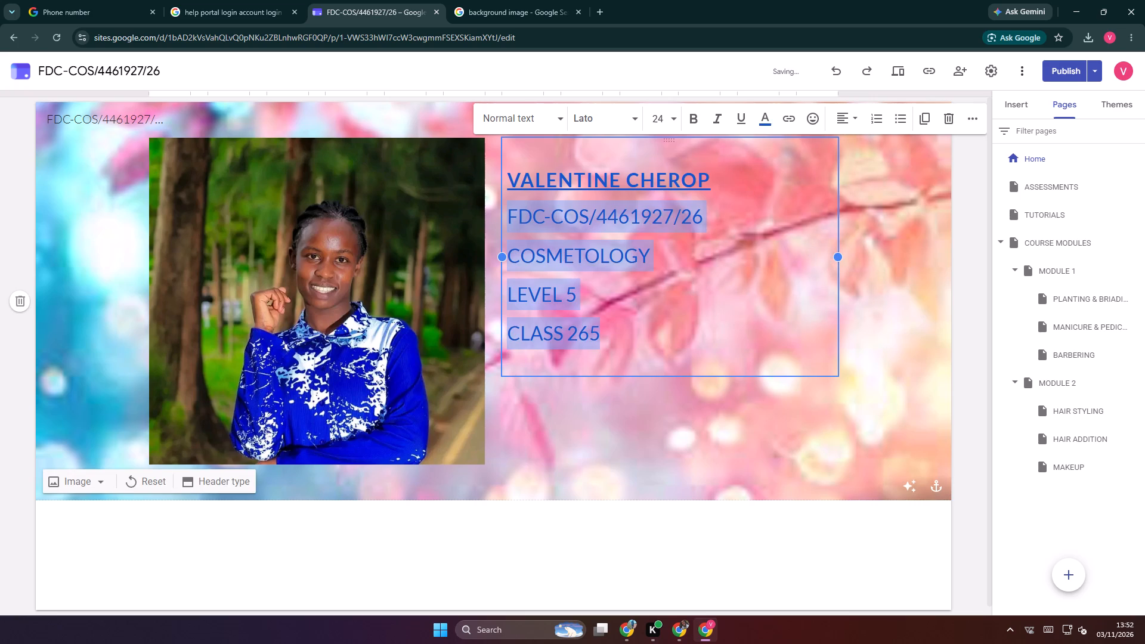
click(758, 400)
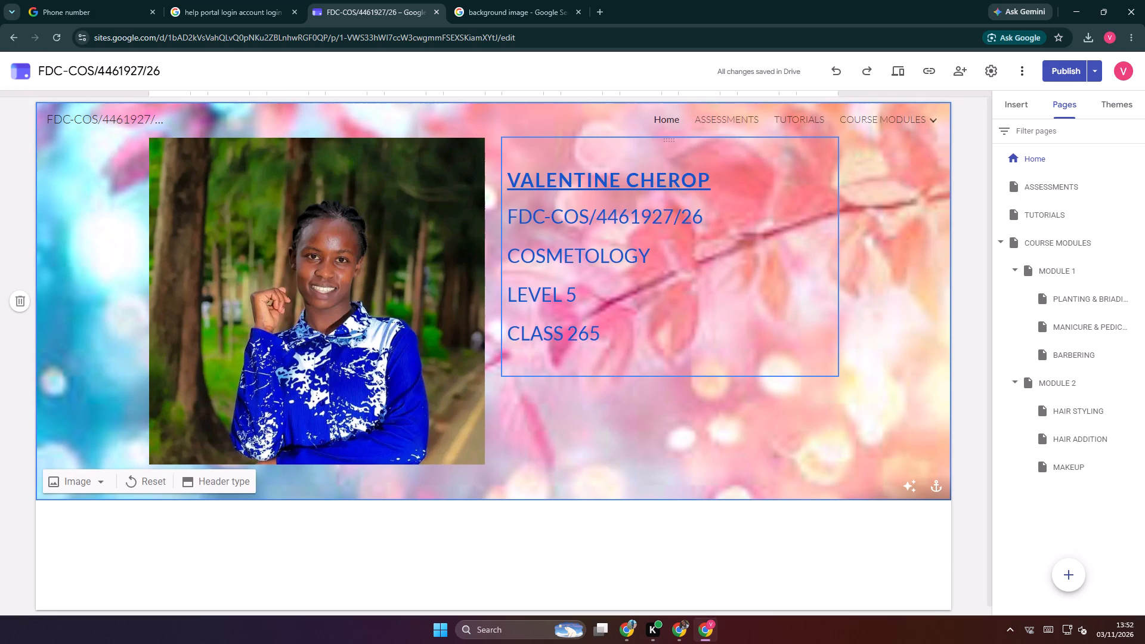
Make the four header lines below the student name bold, from the registration code to CLASS 265.
drag(715, 219, 515, 225)
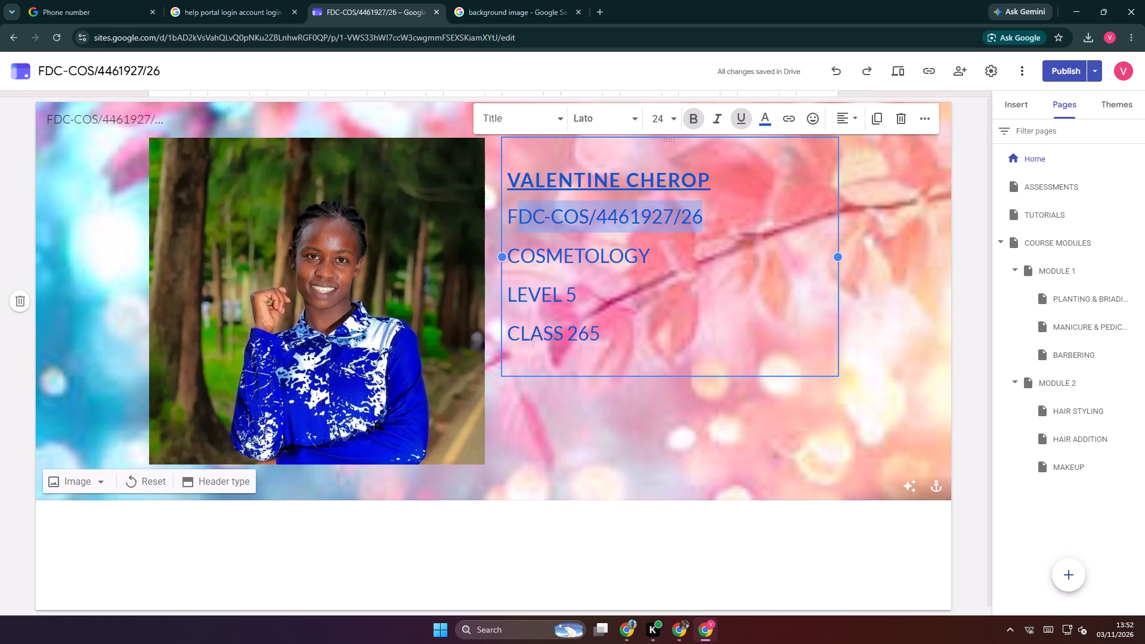
drag(515, 225, 515, 222)
drag(508, 219, 647, 336)
click(694, 123)
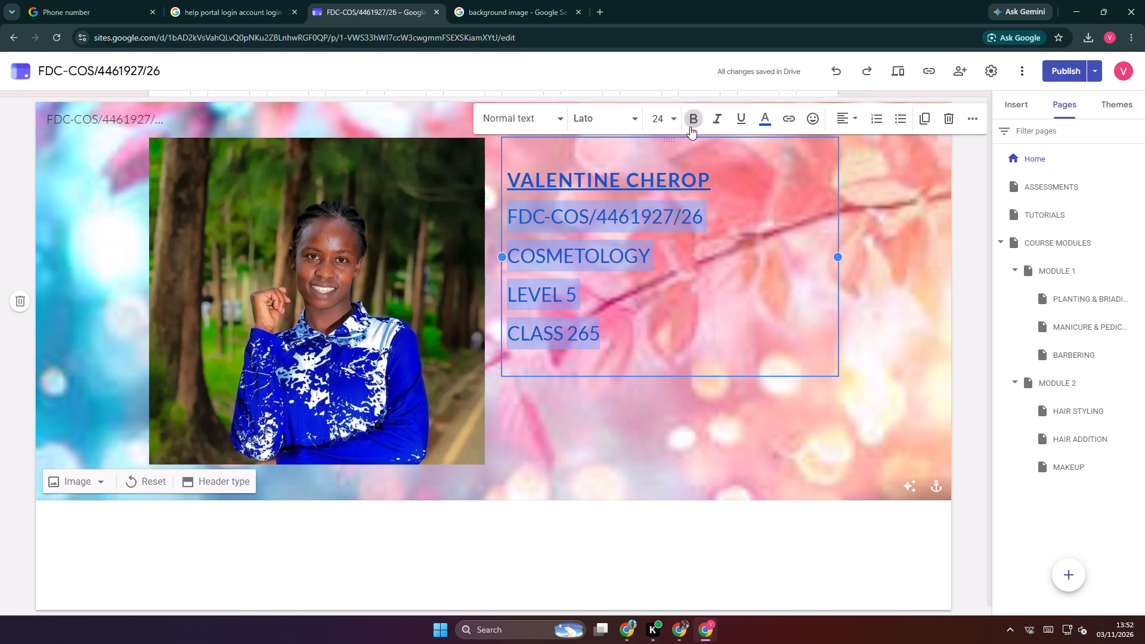
click(784, 320)
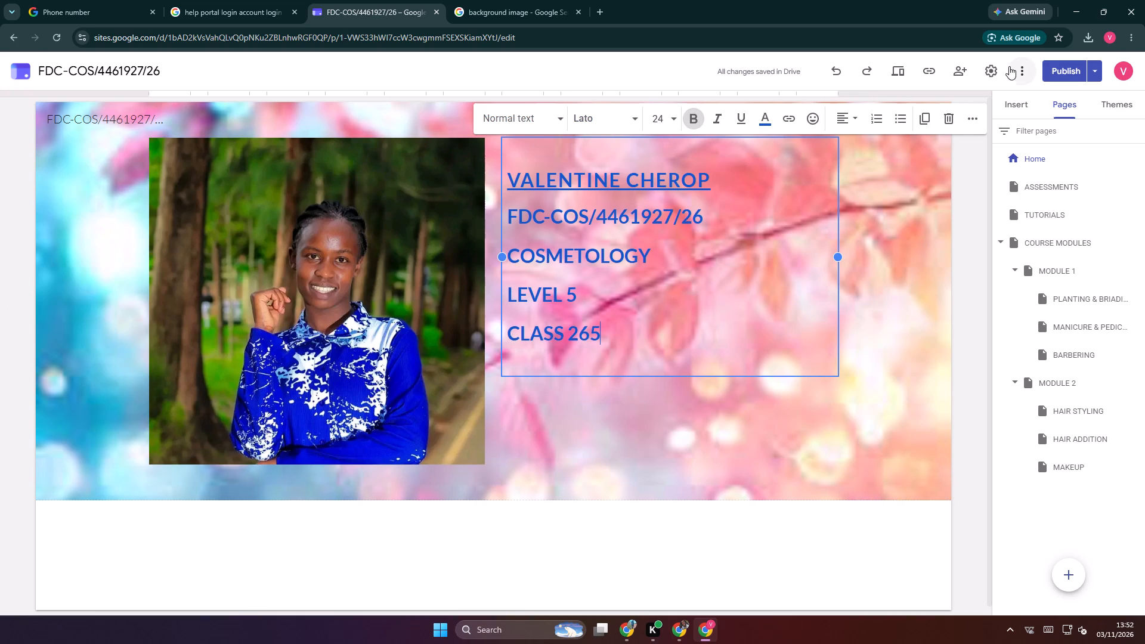
Review the Home page changes against the currently published version and publish the site.
click(1056, 67)
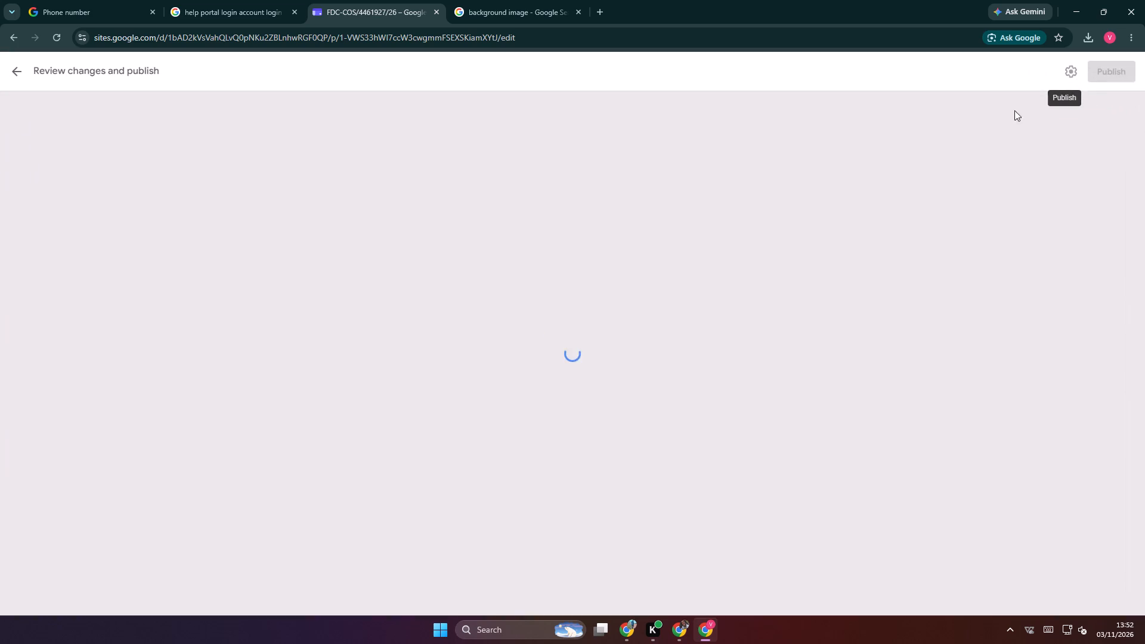
click(663, 410)
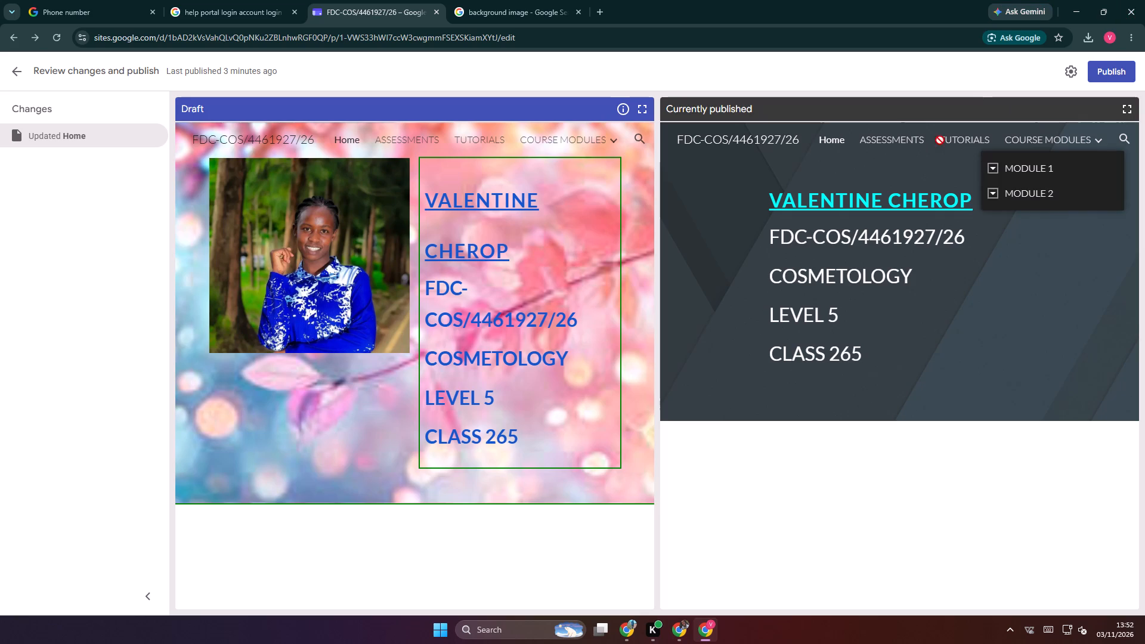
click(1103, 69)
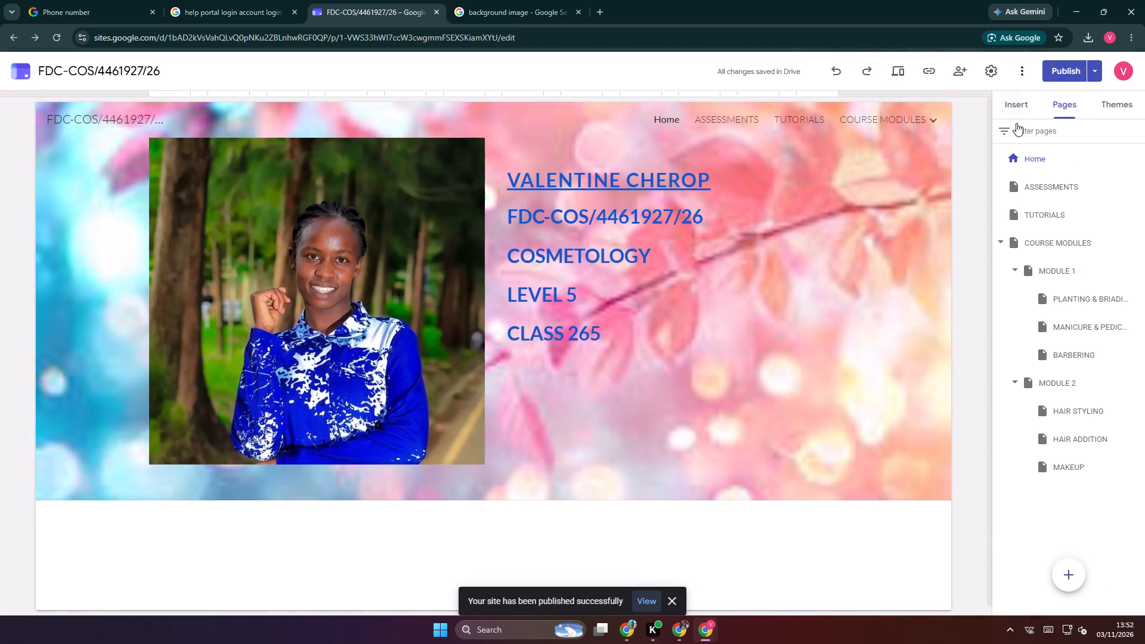
Check the MODULE 2 subpages under COURSE MODULES in the site's header navigation.
scroll(679, 528, up, 2)
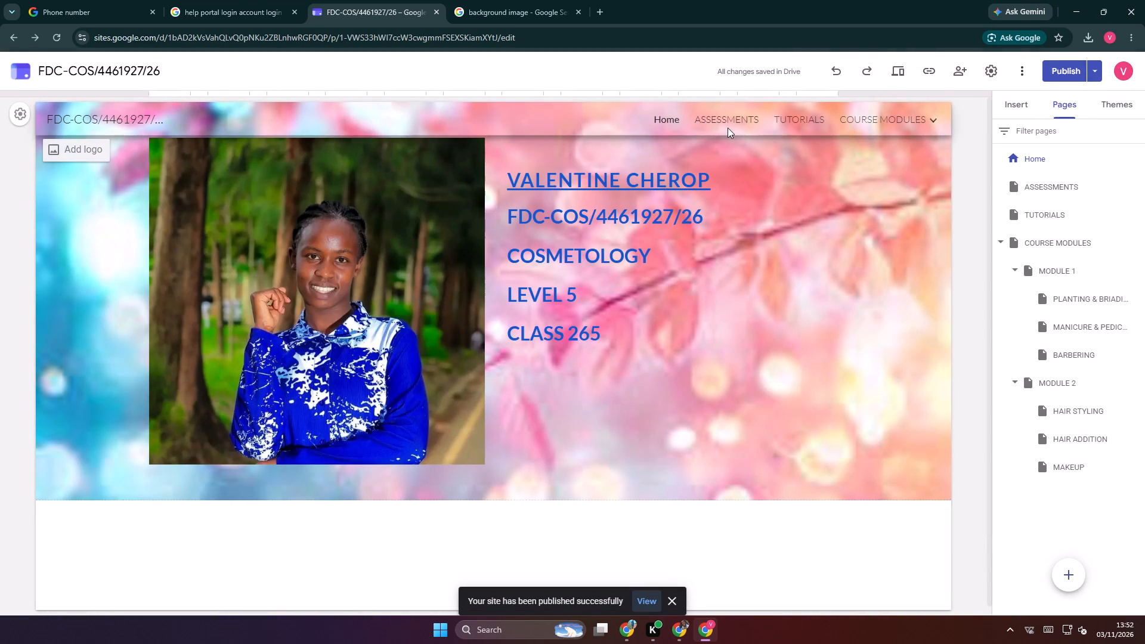
click(934, 120)
click(934, 120)
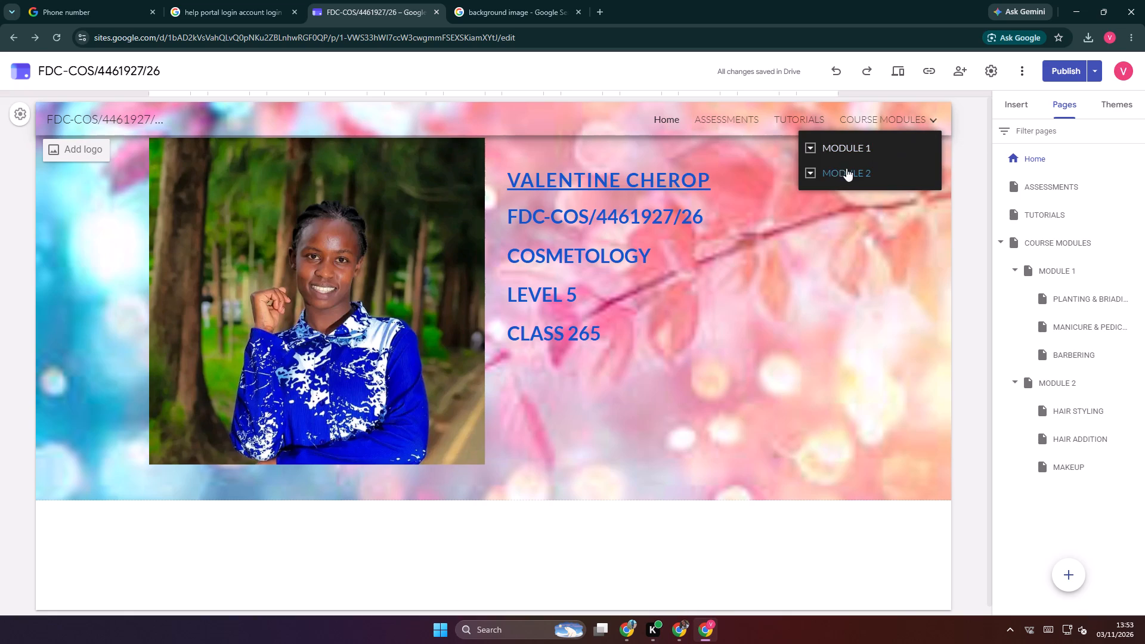
click(815, 171)
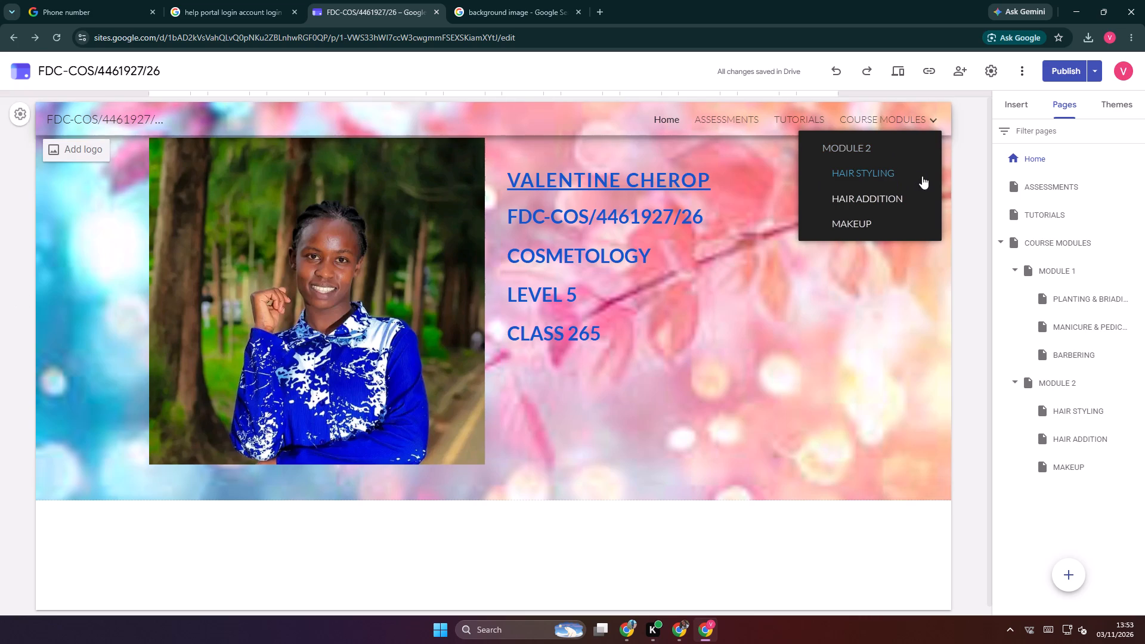
scroll(932, 383, up, 5)
scroll(1032, 360, up, 5)
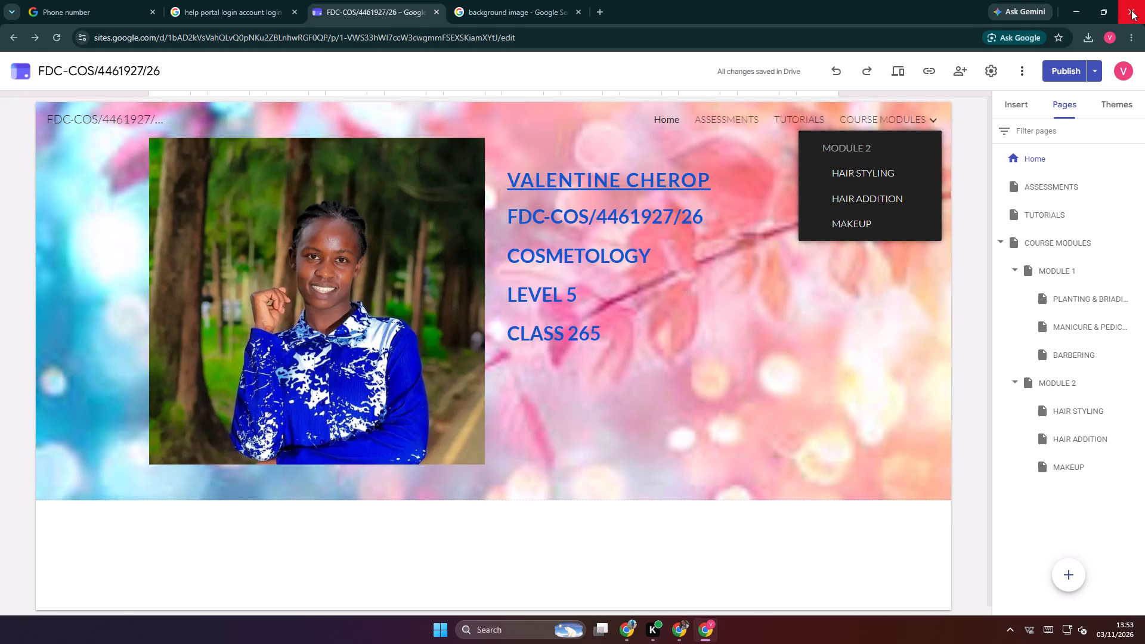
Close the two browser windows holding the students' Google Sites editors.
click(1131, 10)
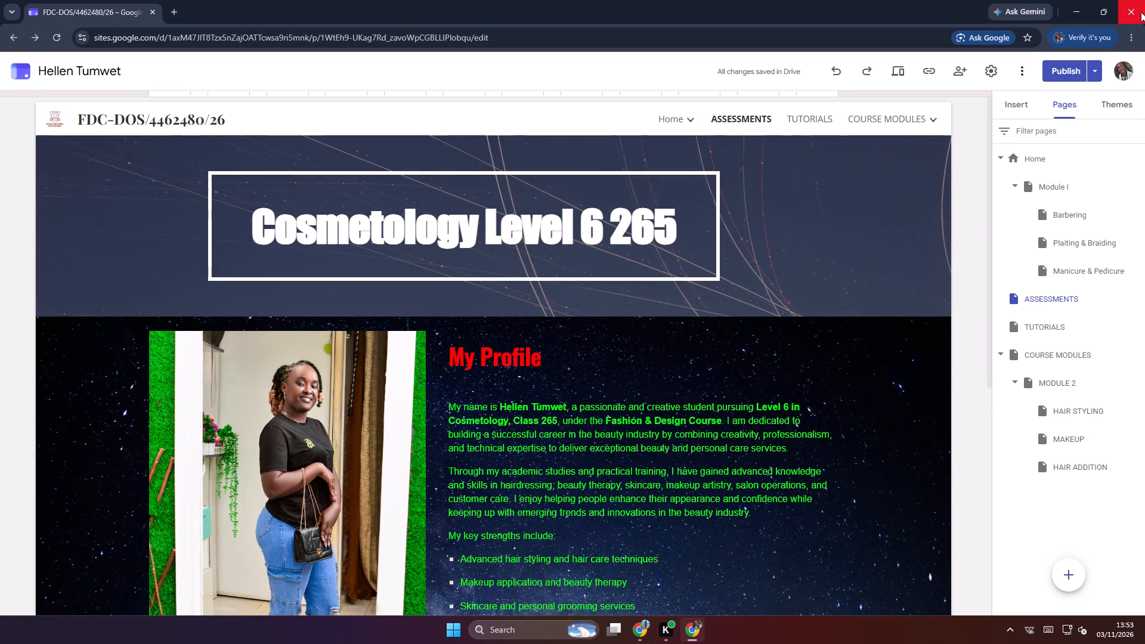
click(1134, 8)
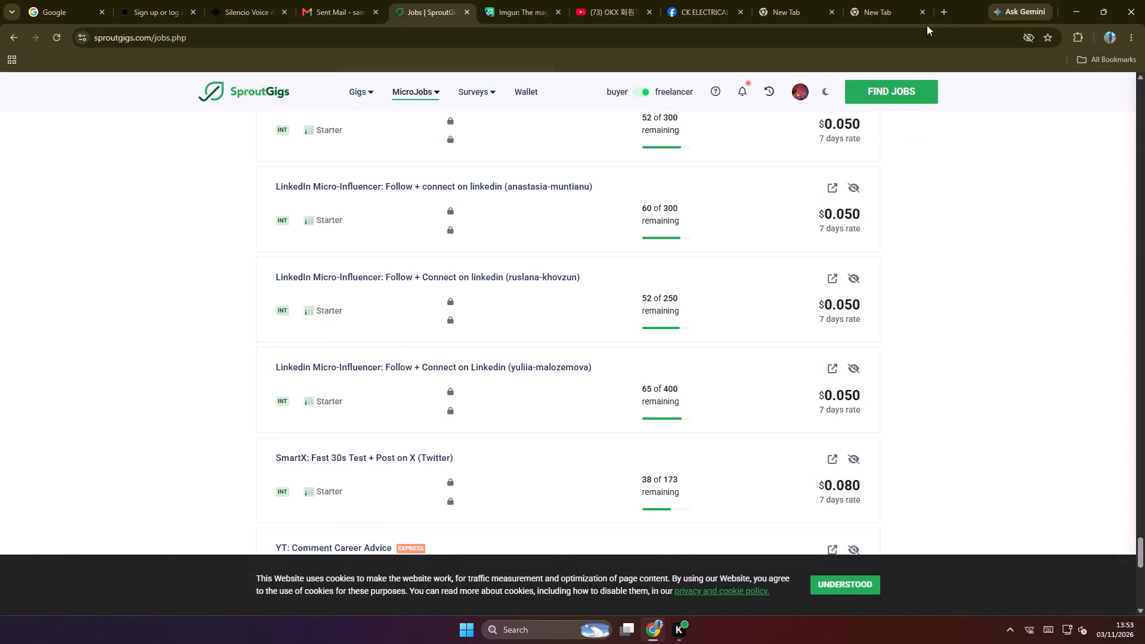
Add a new Chrome profile, choose to sign in to it, and maximize the setup window.
click(1109, 34)
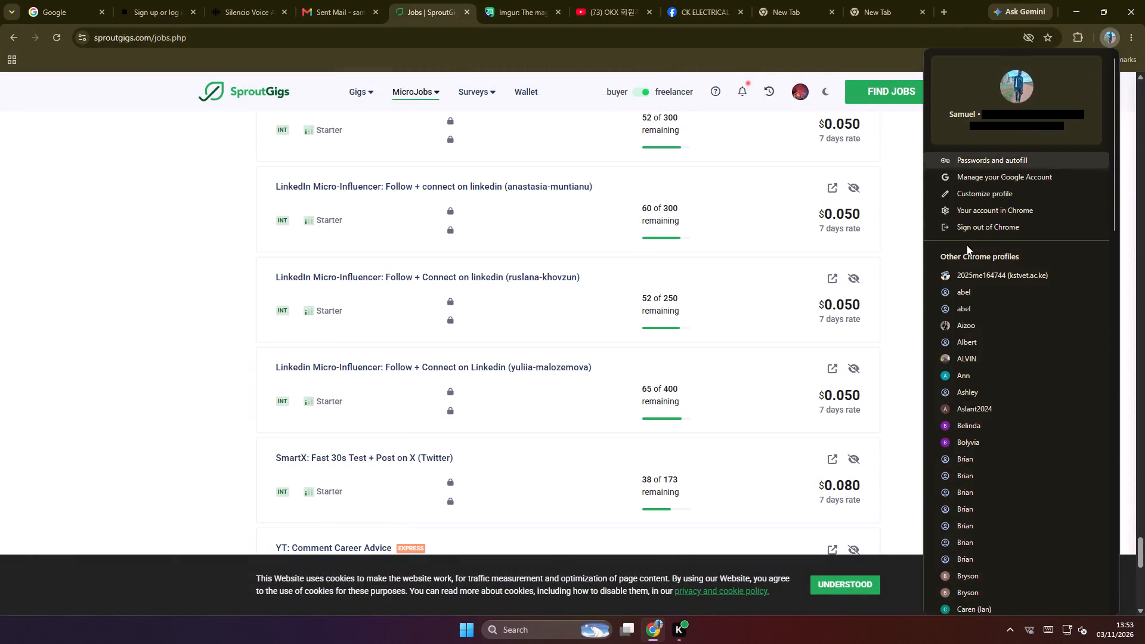
scroll(1144, 291, down, 20)
scroll(1144, 291, down, 7)
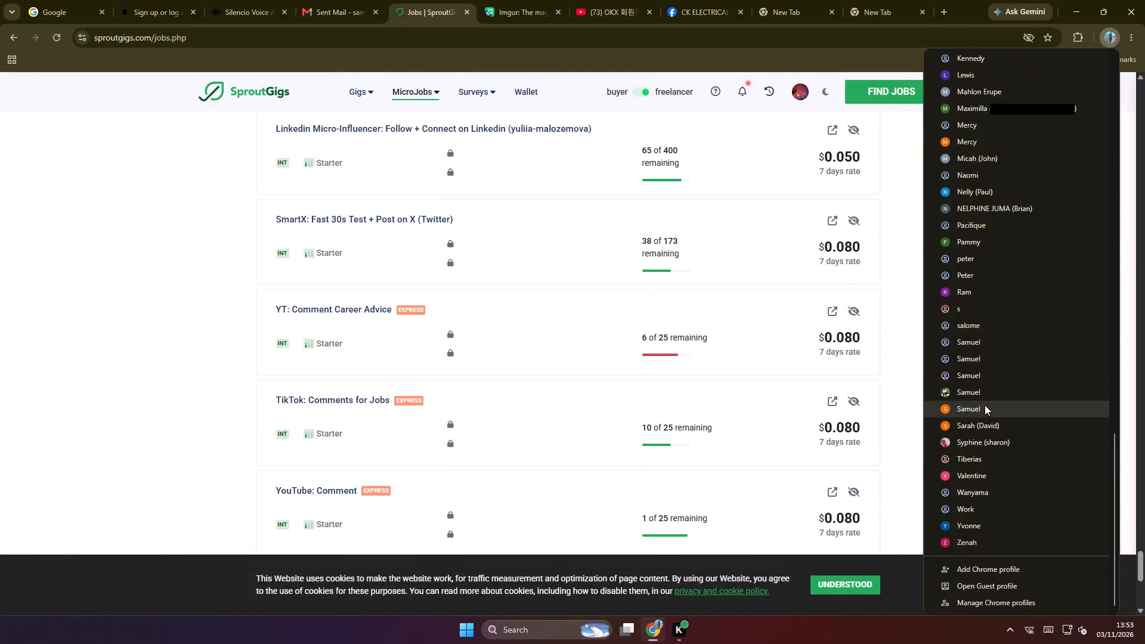
scroll(985, 405, down, 3)
click(988, 568)
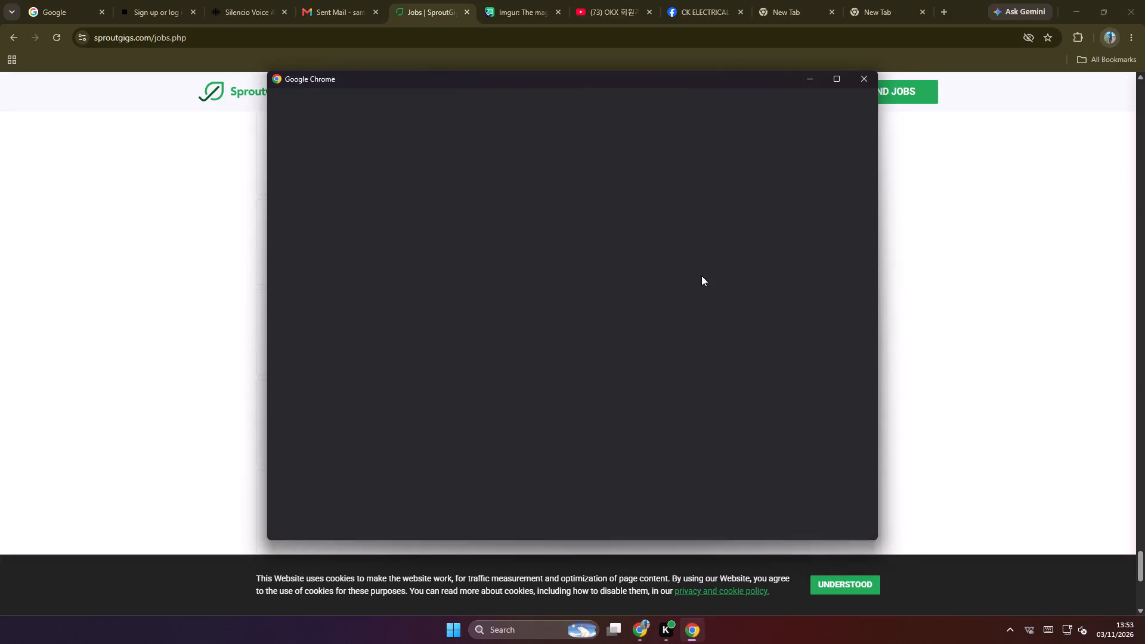
click(547, 374)
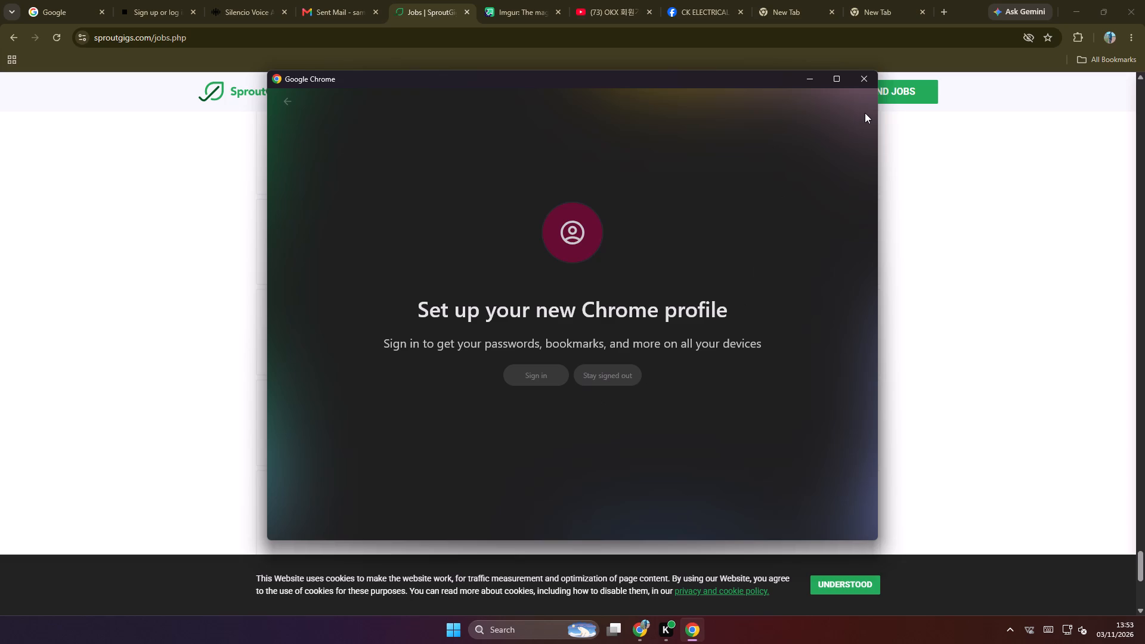
click(834, 83)
Enter the account email for signing in to the new Chrome profile.
click(663, 257)
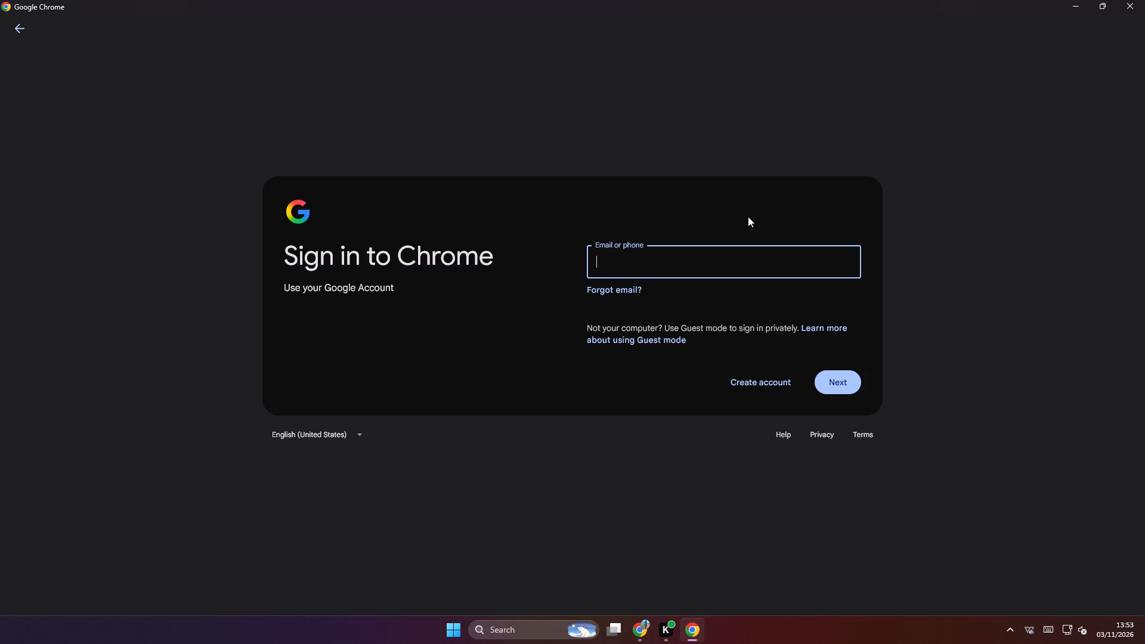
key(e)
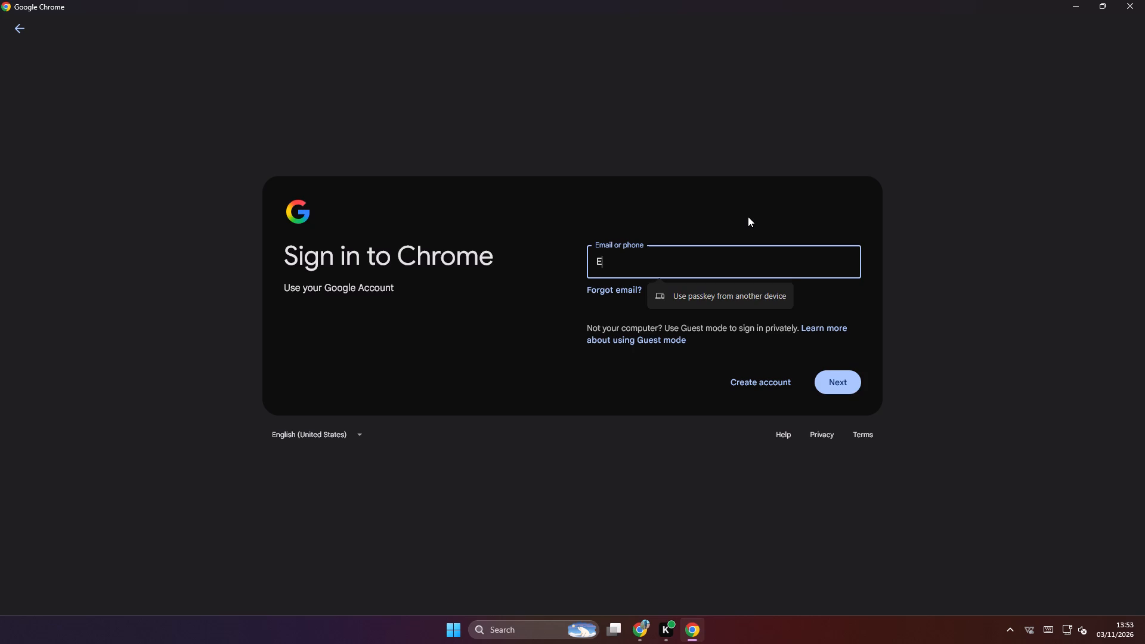
key(BackSpace)
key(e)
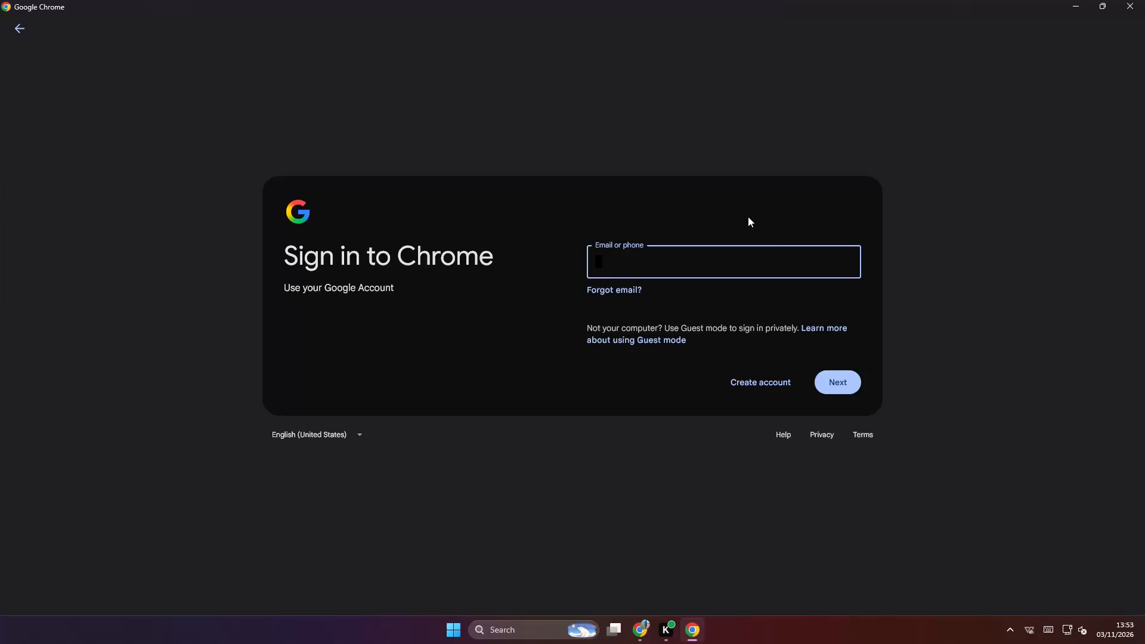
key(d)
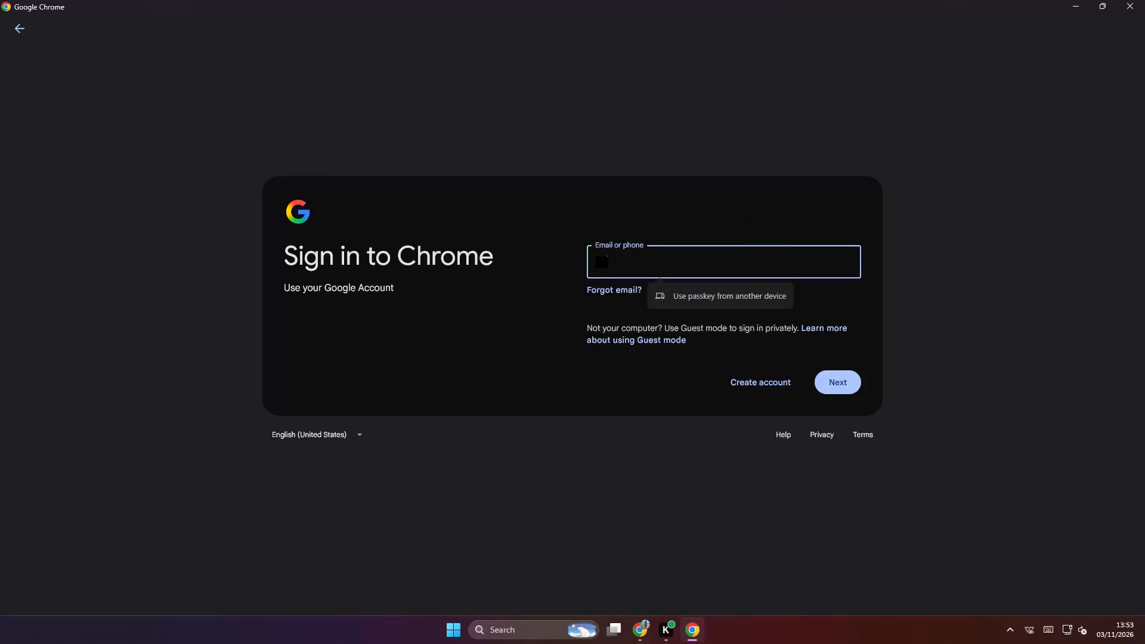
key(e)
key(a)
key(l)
key(BackSpace)
key(BackSpace)
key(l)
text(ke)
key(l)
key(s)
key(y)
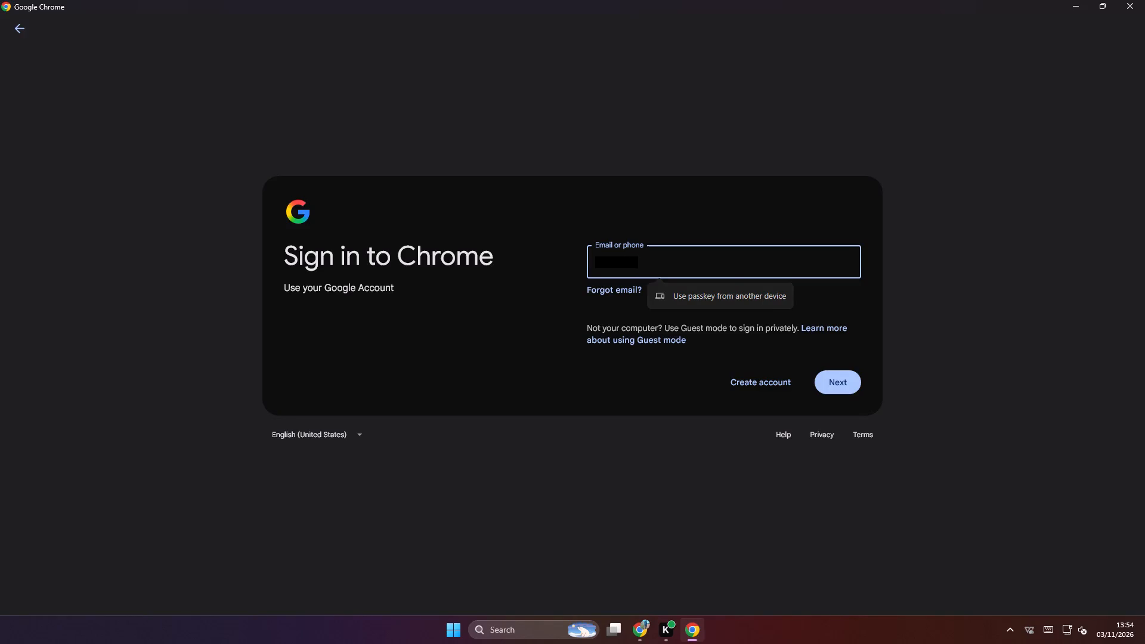
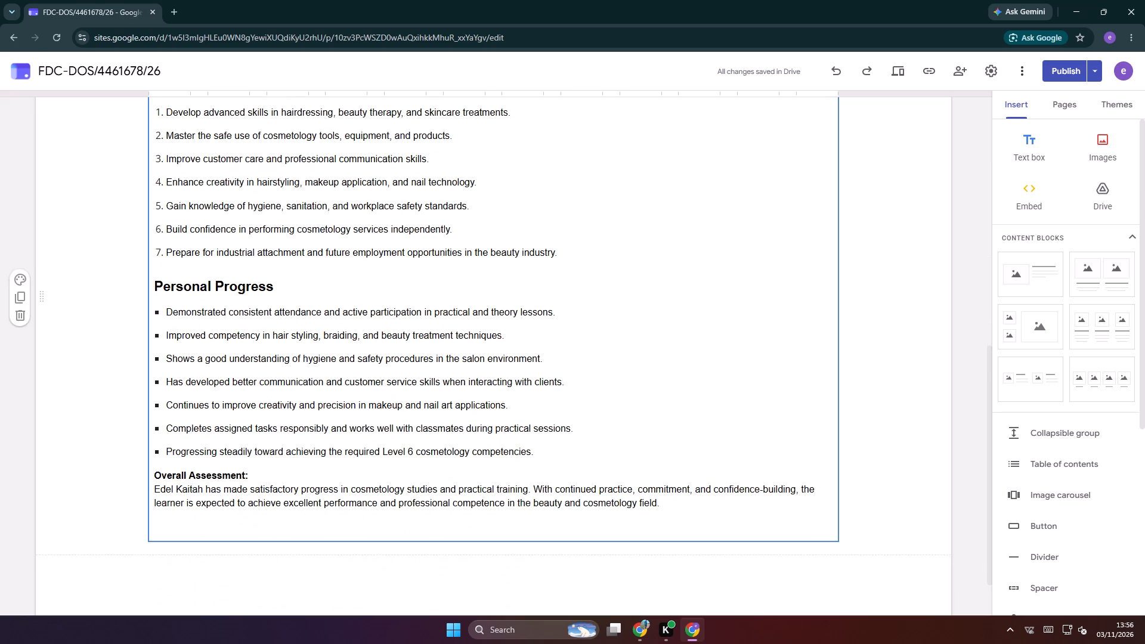
Review the home page's student details, Learning Goals, Personal Progress and Overall Assessment sections.
scroll(246, 410, down, 11)
scroll(215, 390, up, 14)
scroll(219, 383, down, 10)
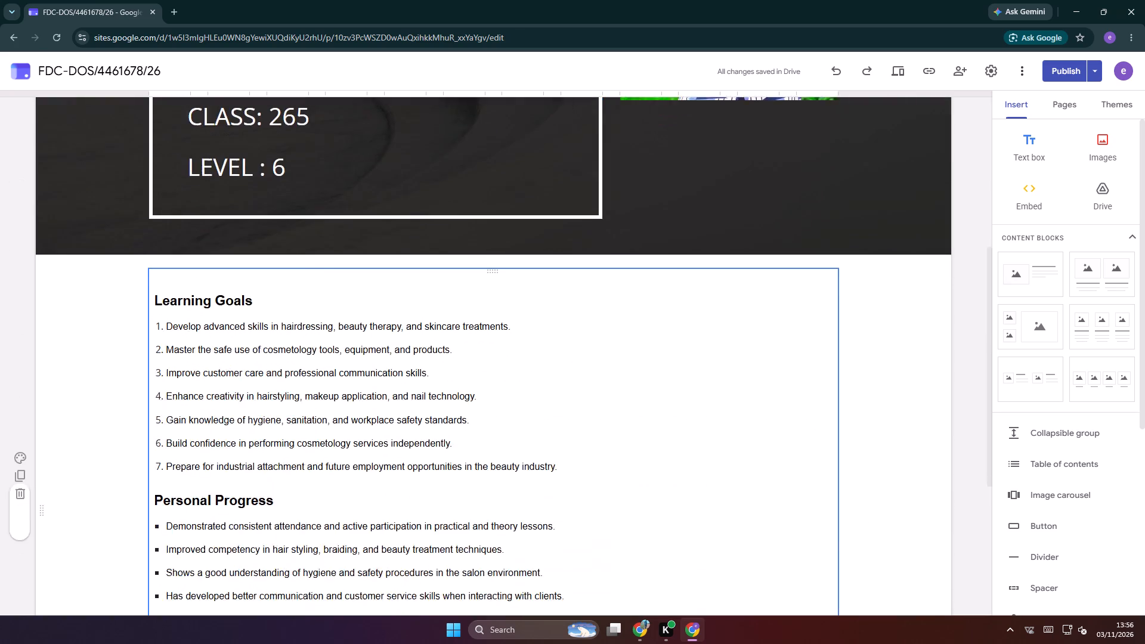
scroll(225, 385, down, 5)
scroll(226, 383, up, 10)
scroll(236, 367, down, 11)
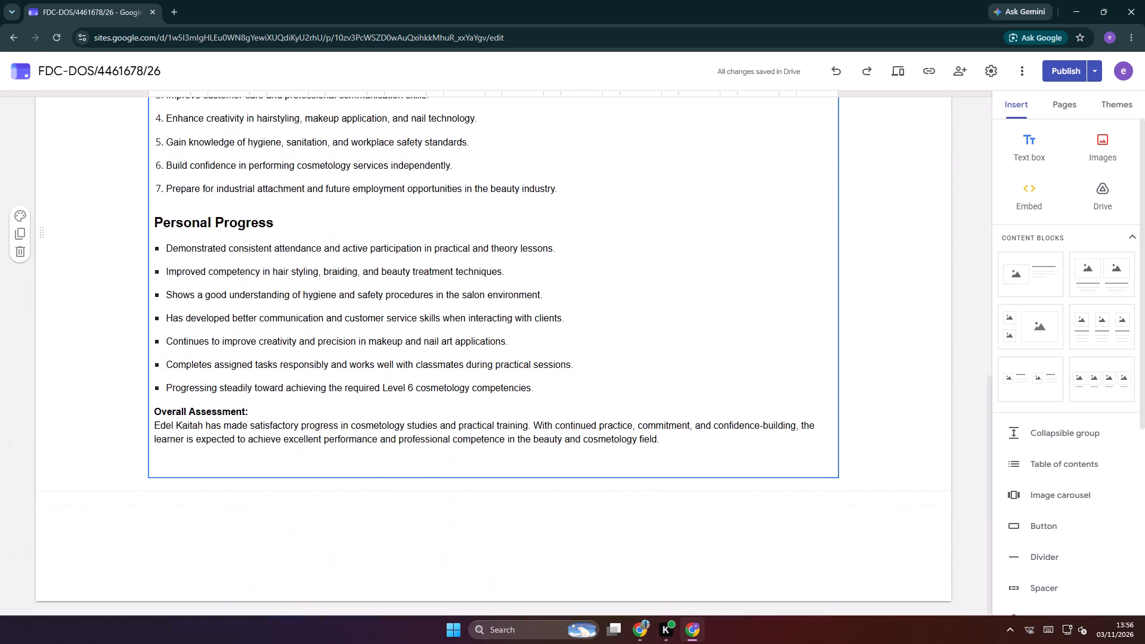
scroll(231, 360, up, 7)
scroll(218, 372, down, 9)
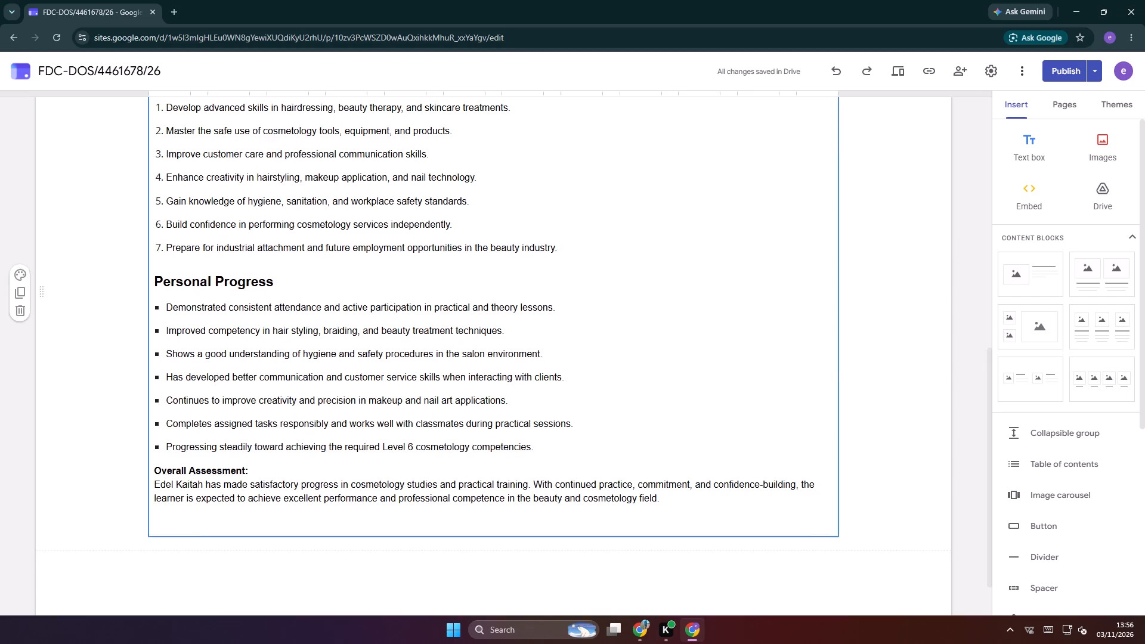
scroll(218, 372, down, 14)
scroll(352, 422, up, 10)
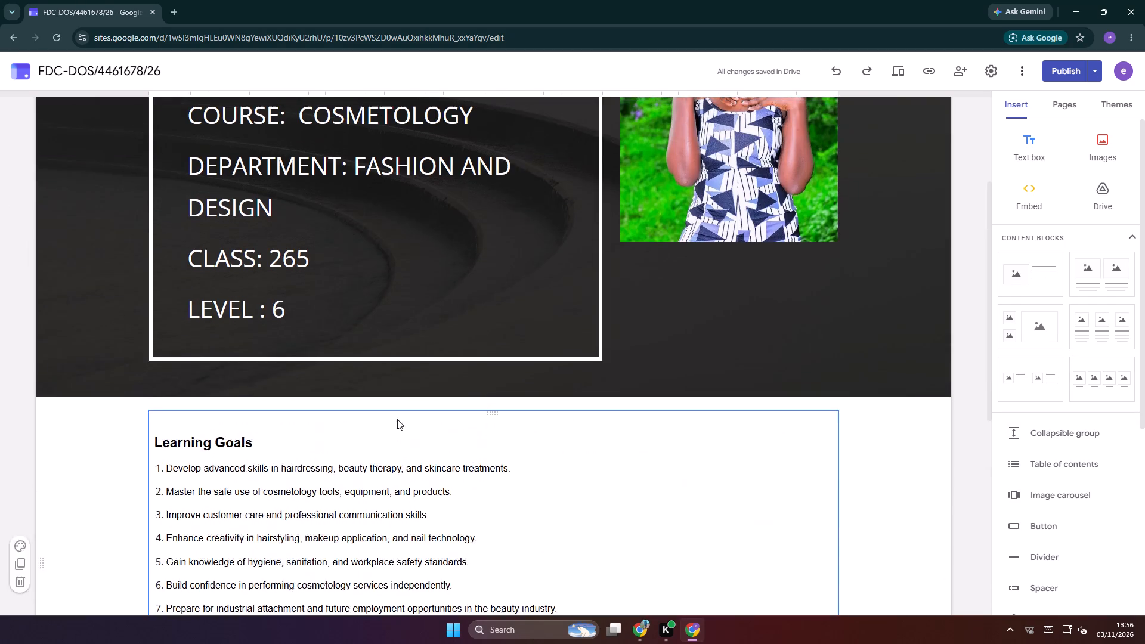
scroll(397, 419, up, 19)
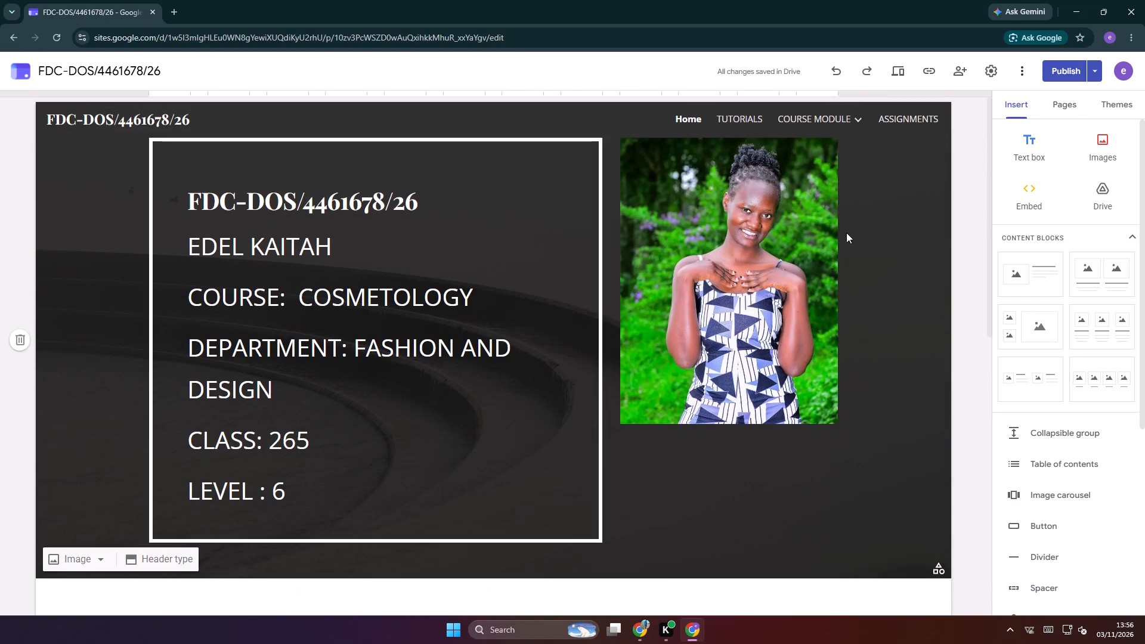
scroll(759, 320, down, 10)
scroll(672, 311, up, 20)
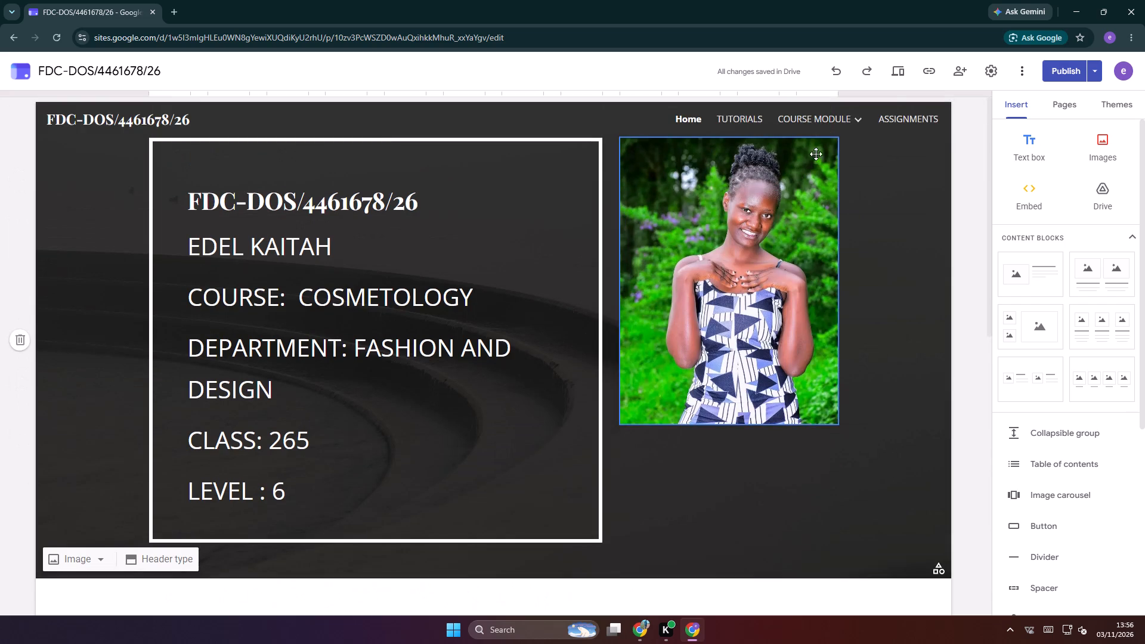
Check the COURSE MODULE entry in the site's header navigation for its subpages.
click(858, 118)
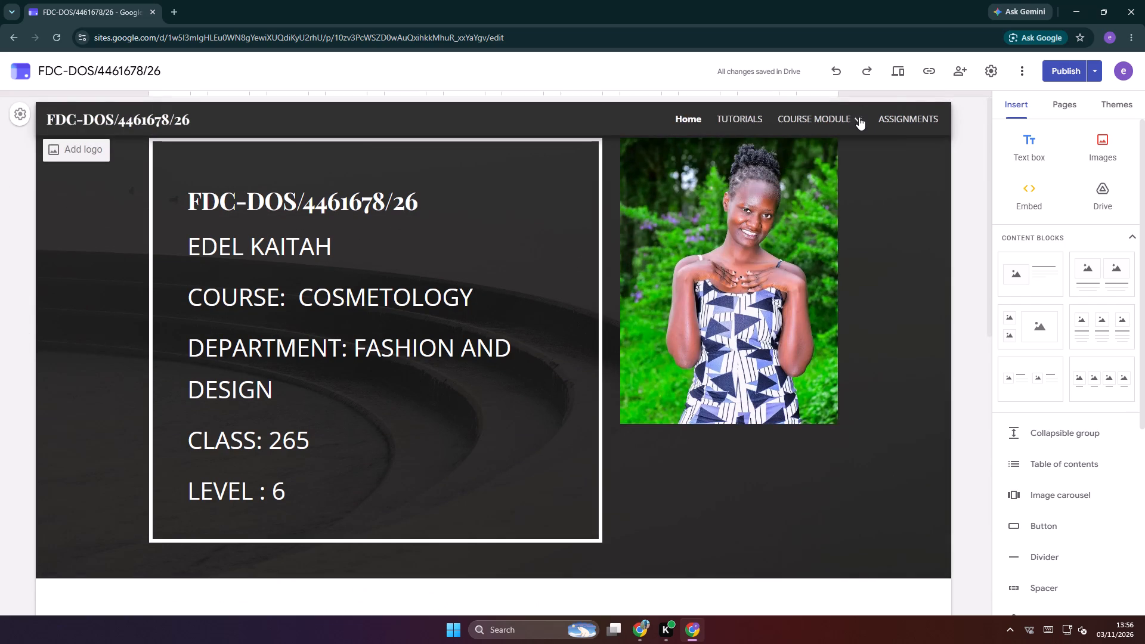
click(859, 117)
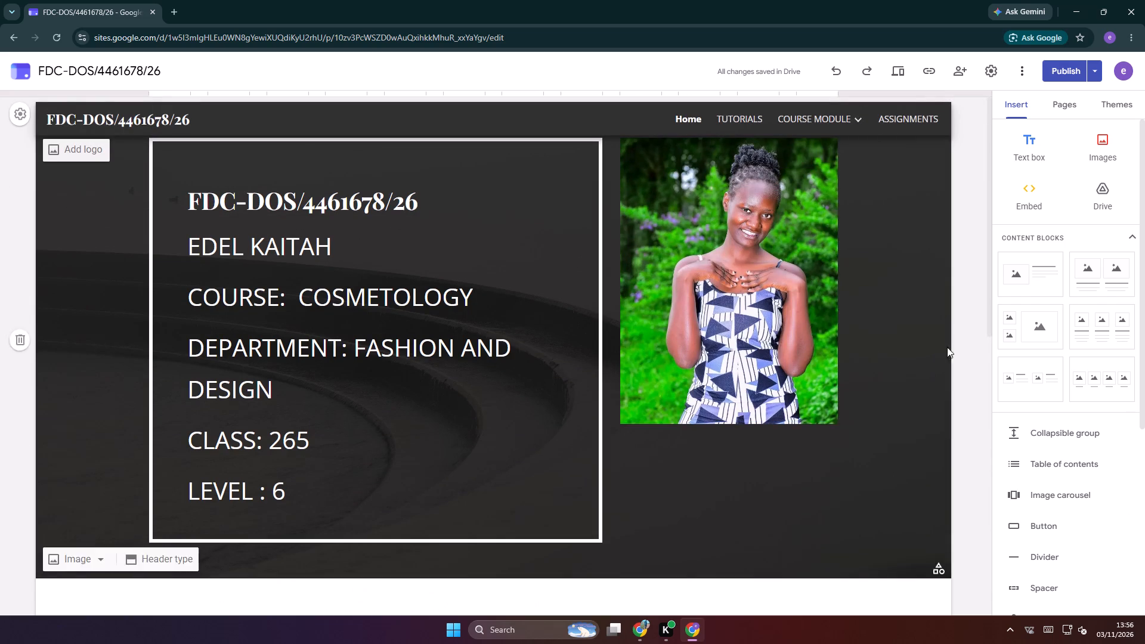
Show the site's list of pages.
click(1060, 101)
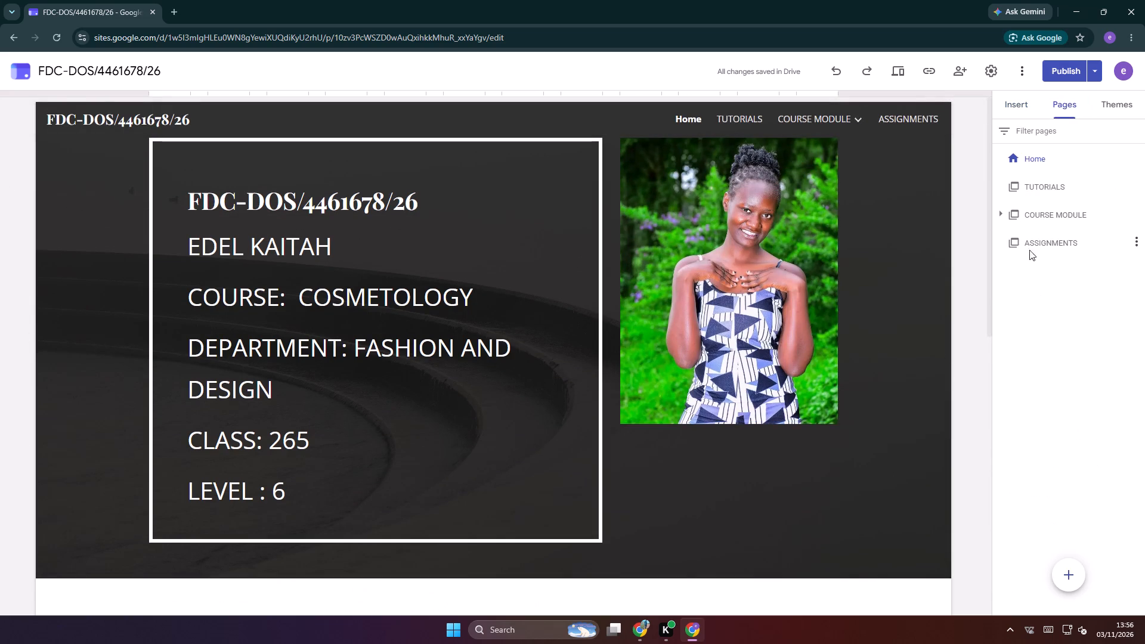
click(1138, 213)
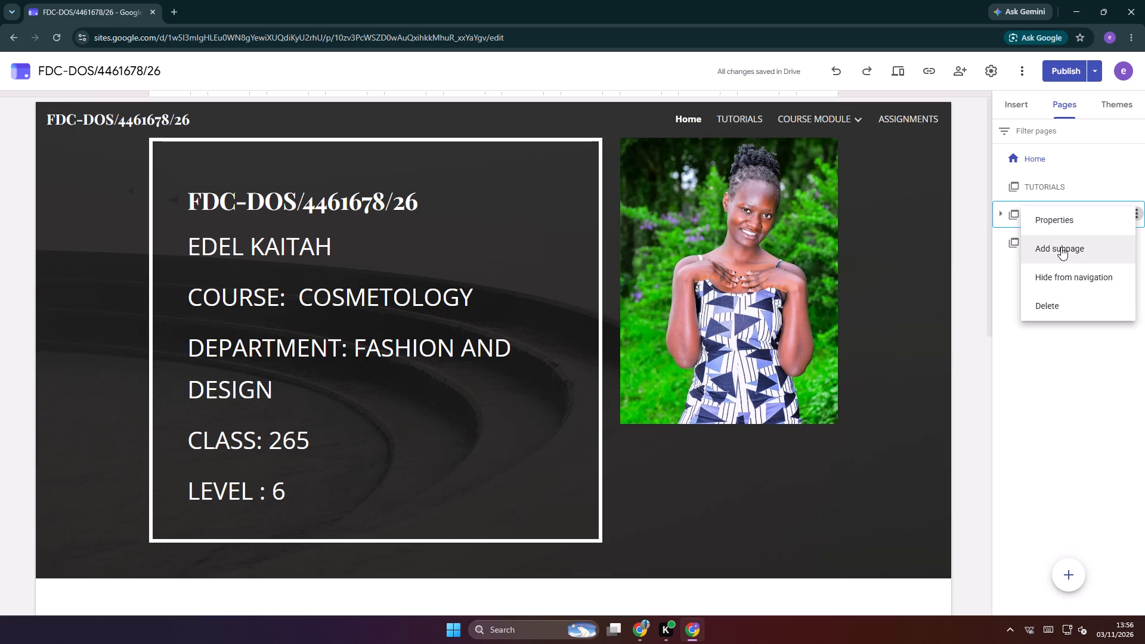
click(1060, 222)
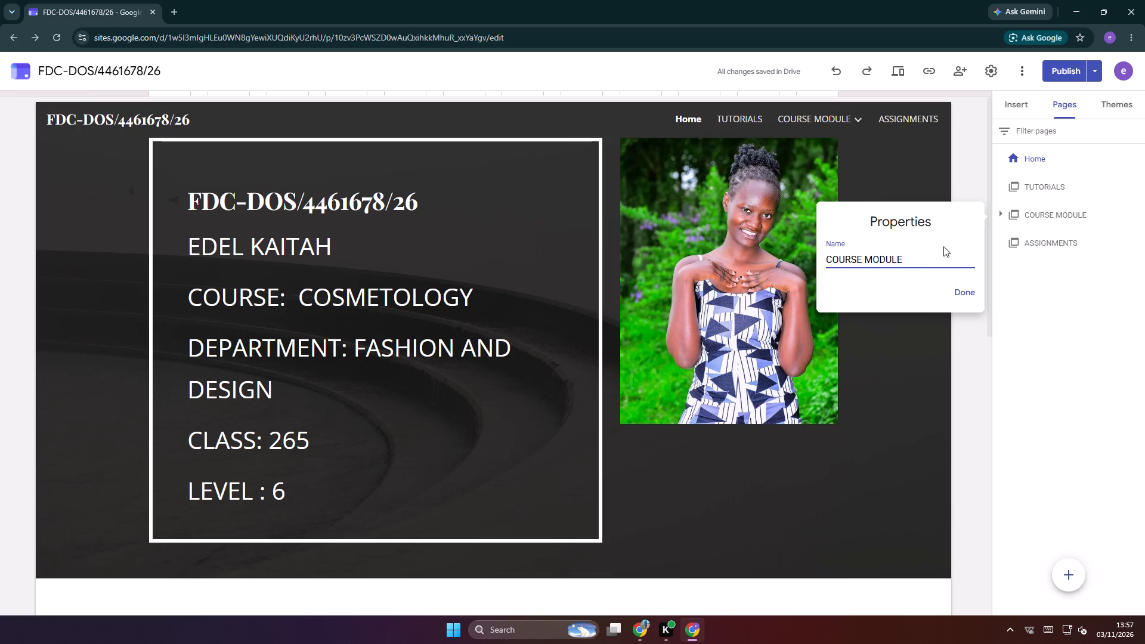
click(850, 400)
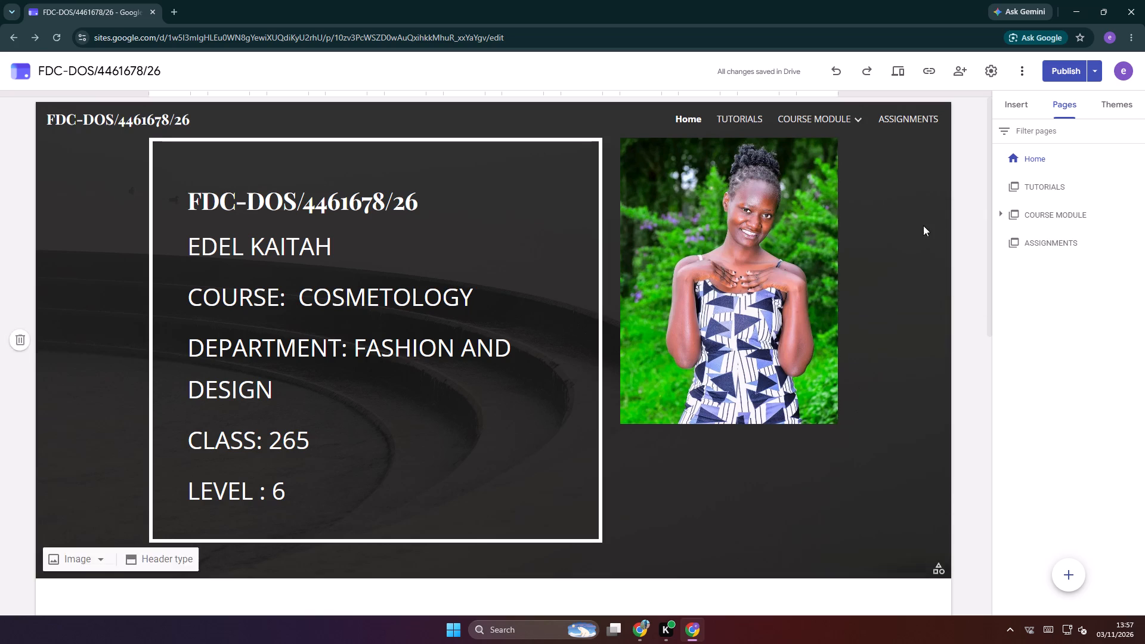
Check which subpages sit under COURSE MODULE in the header navigation.
click(1042, 215)
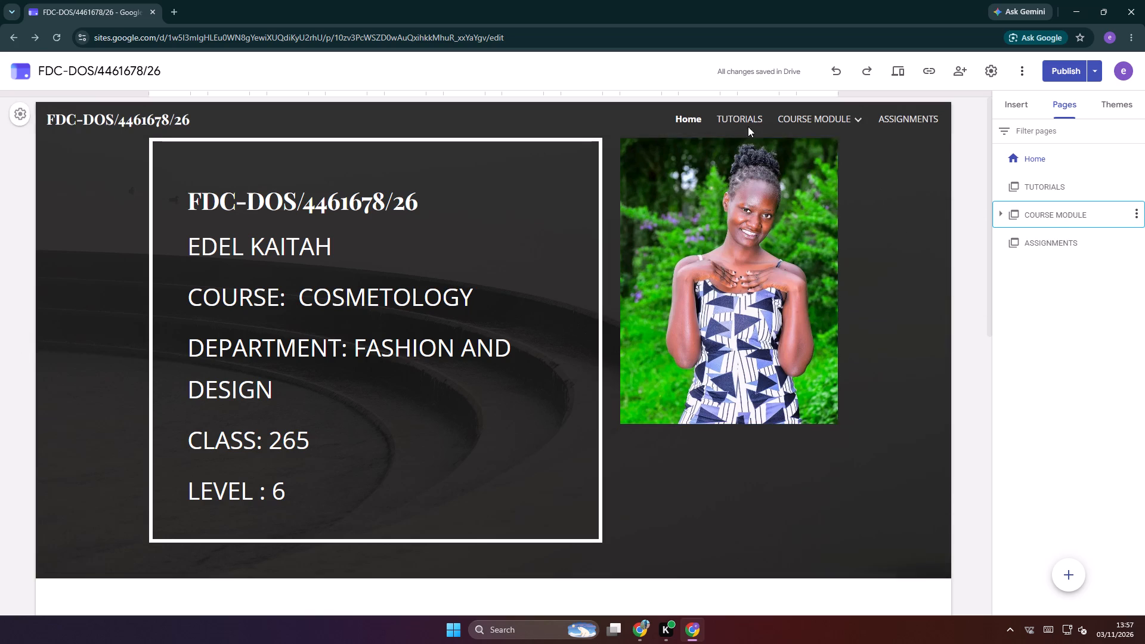
click(813, 117)
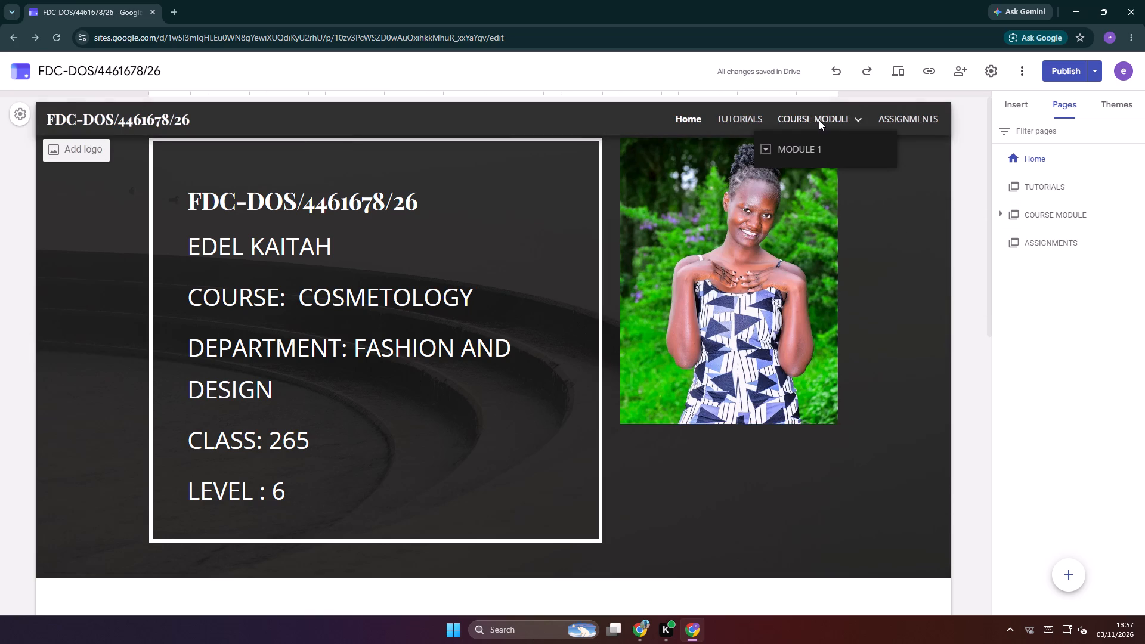
click(850, 117)
click(862, 119)
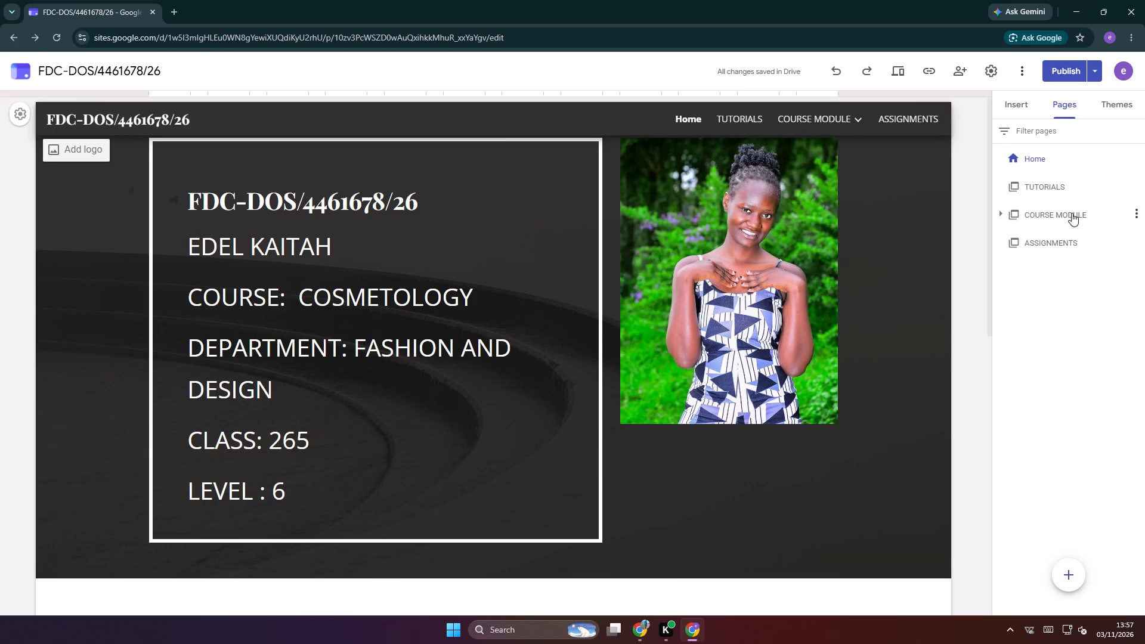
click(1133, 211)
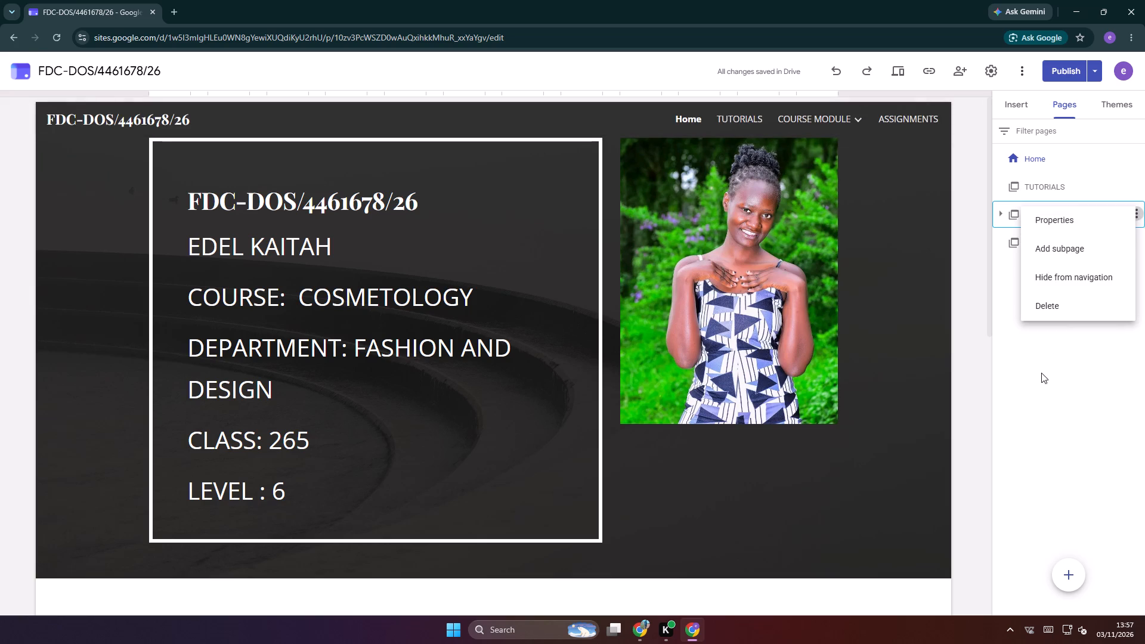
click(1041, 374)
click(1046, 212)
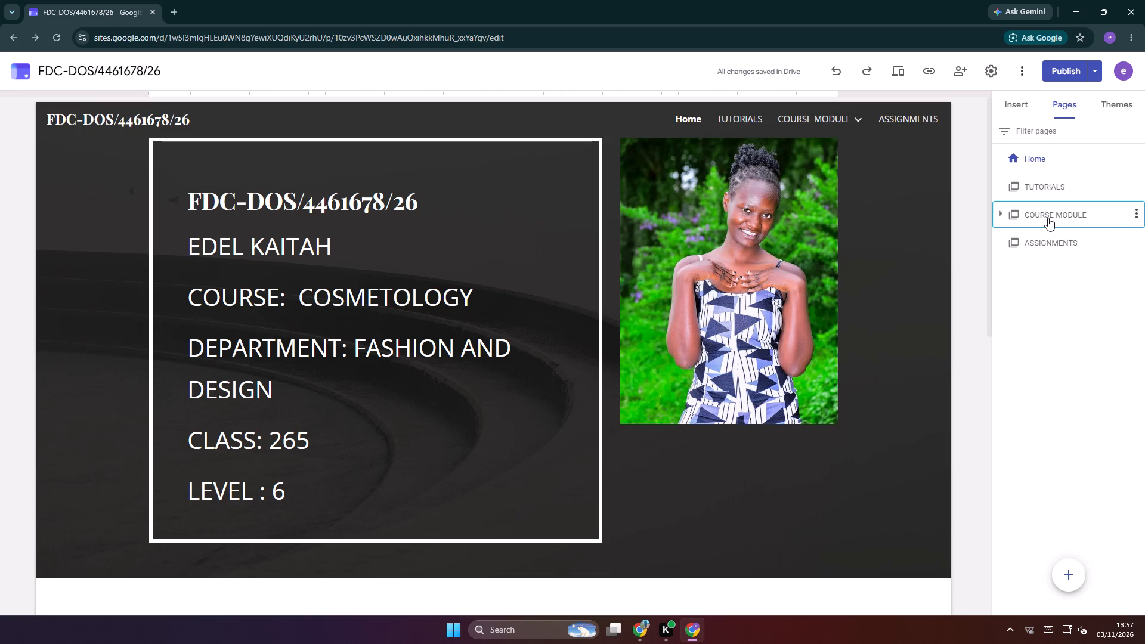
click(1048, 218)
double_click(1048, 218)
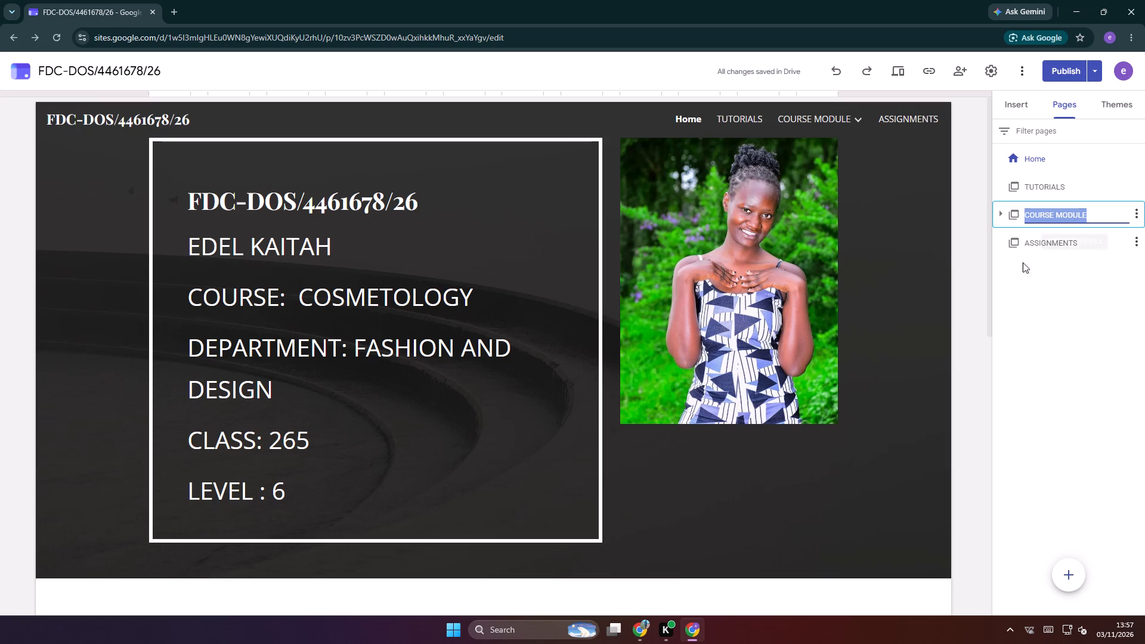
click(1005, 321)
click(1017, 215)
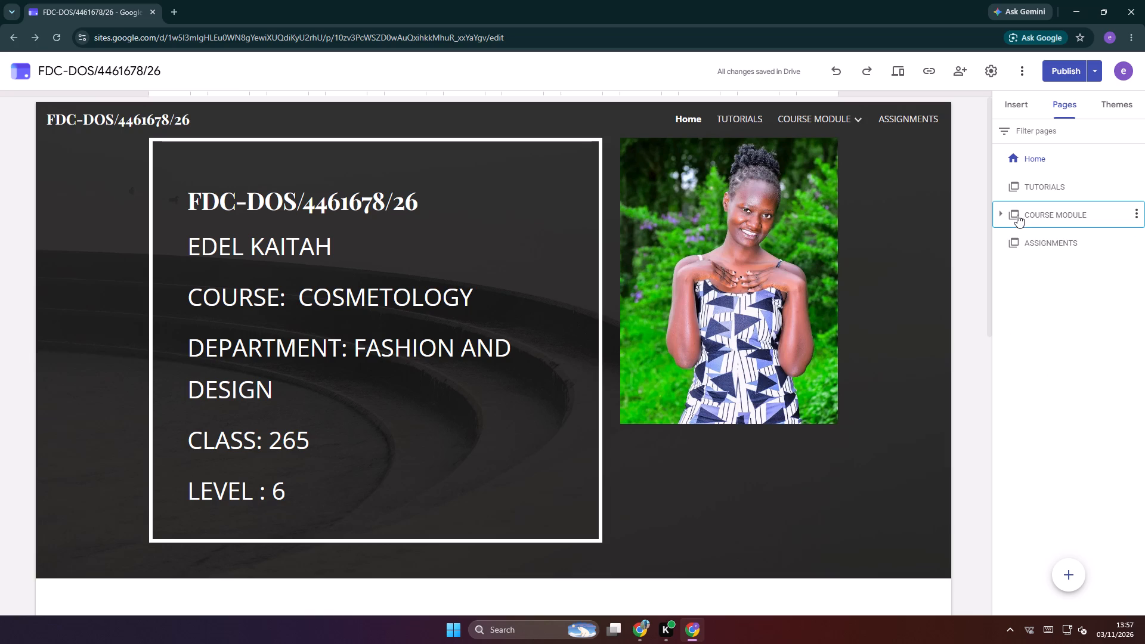
Expand COURSE MODULE in the page list and add a subpage named MODULE 2 under it.
click(1001, 213)
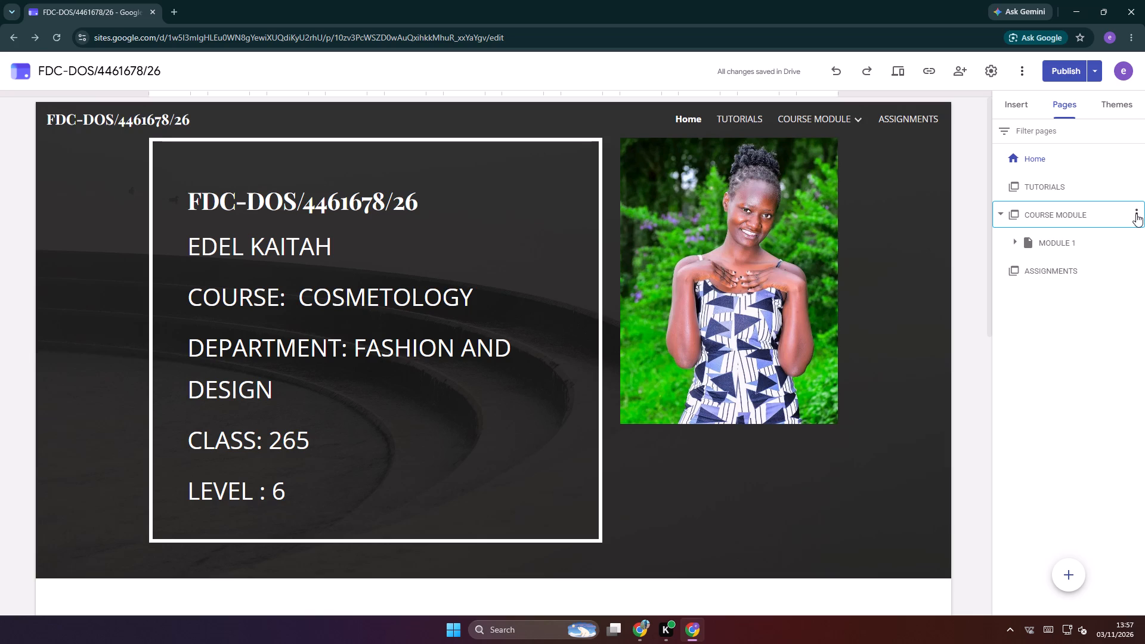
click(1136, 213)
click(1062, 246)
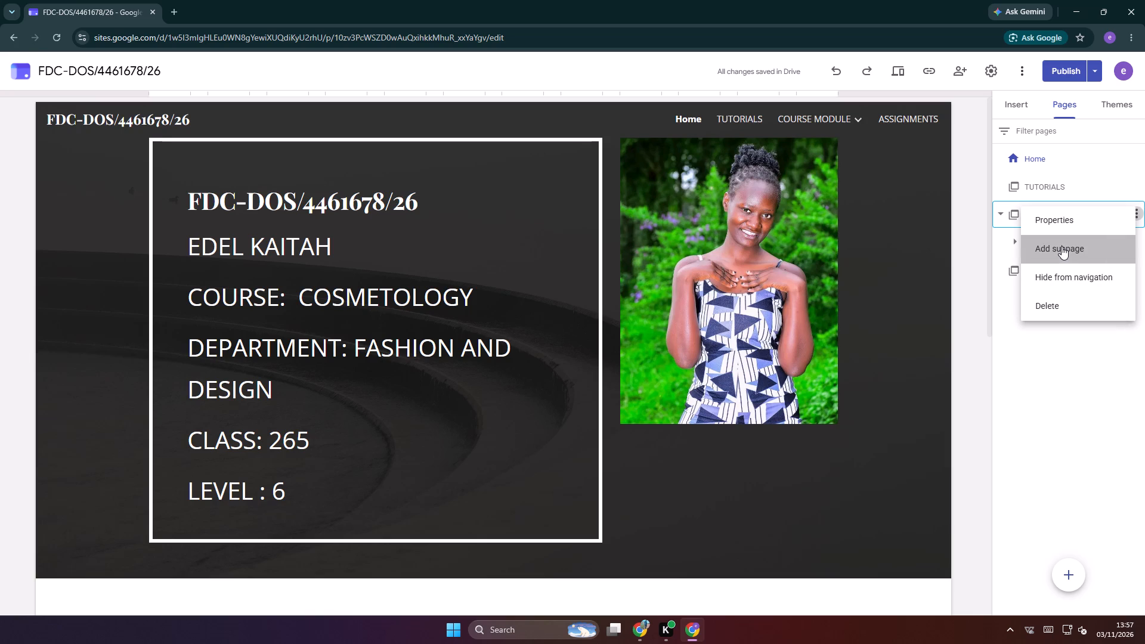
text(modu)
text(le)
key(space)
key(2)
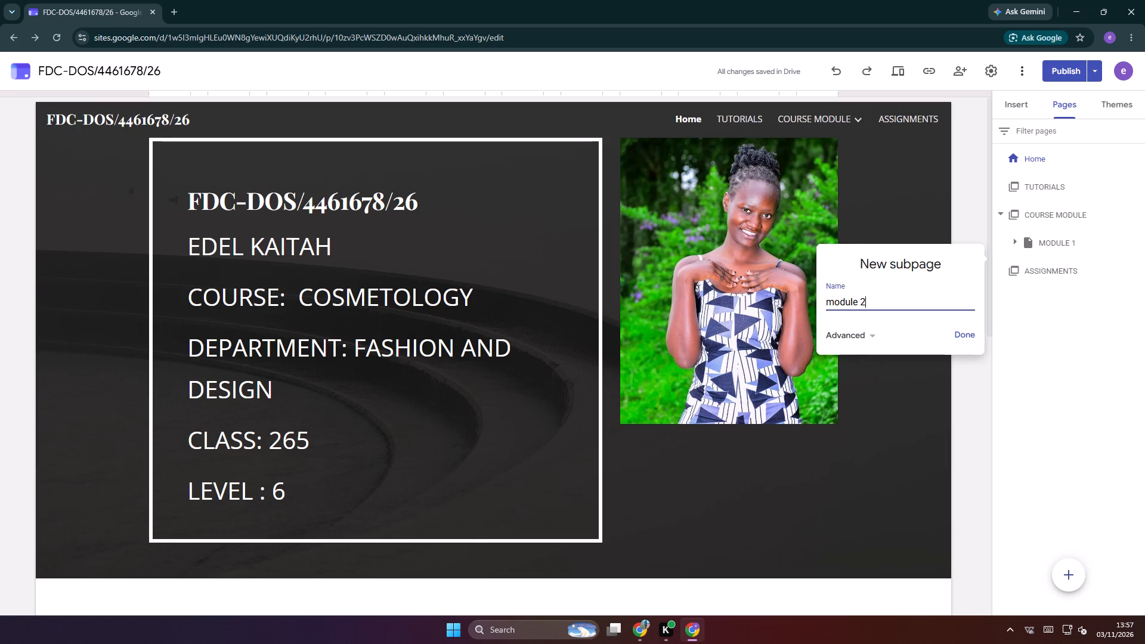
key(BackSpace)
key(BackSpace)
key(BackSpace)
key(BackSpace)
key(BackSpace)
key(BackSpace)
key(BackSpace)
key(BackSpace)
key(BackSpace)
key(BackSpace)
key(BackSpace)
key(BackSpace)
key(BackSpace)
key(BackSpace)
key(BackSpace)
key(BackSpace)
text(MODULE)
key(space)
key(2)
click(966, 335)
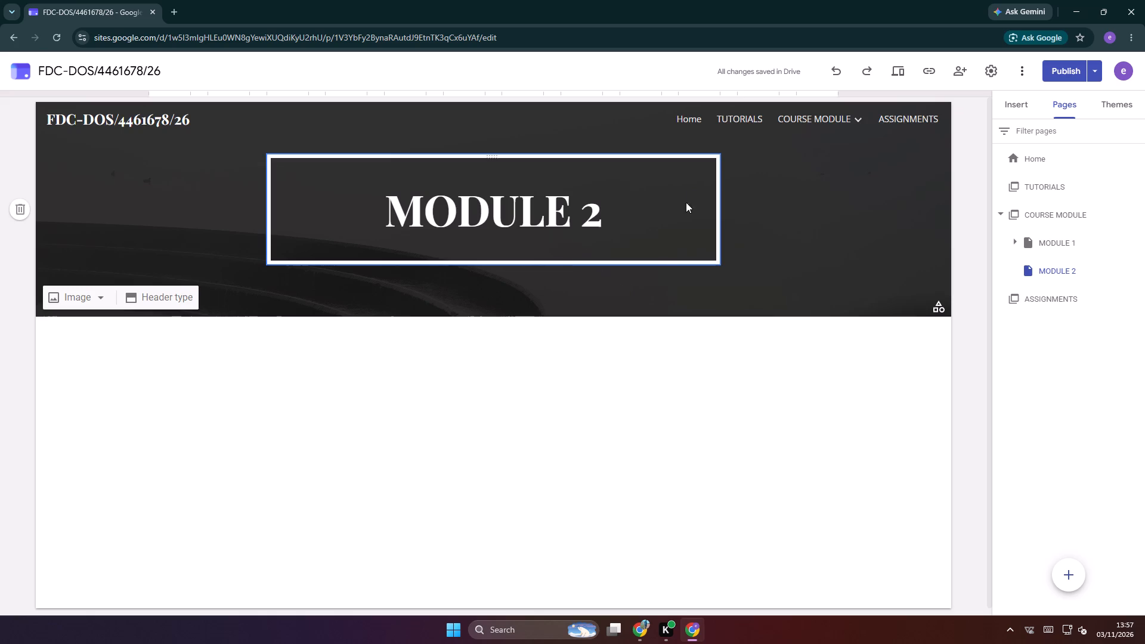
Add a subpage named MAKEUP under MODULE 2.
click(1135, 272)
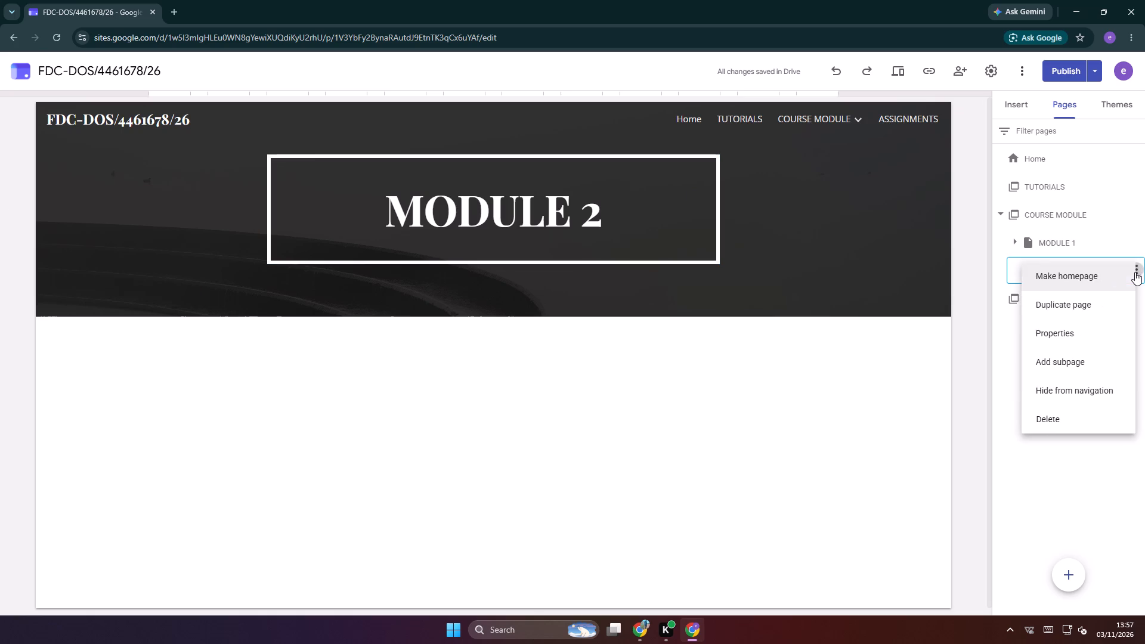
click(1048, 357)
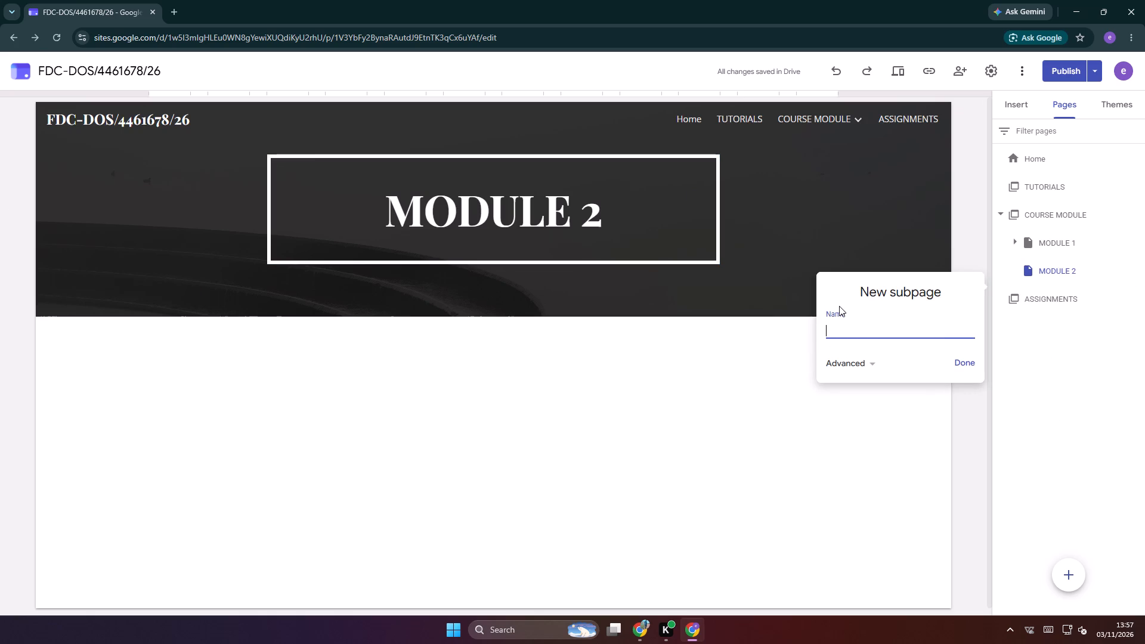
text(MAKEUP)
key(Return)
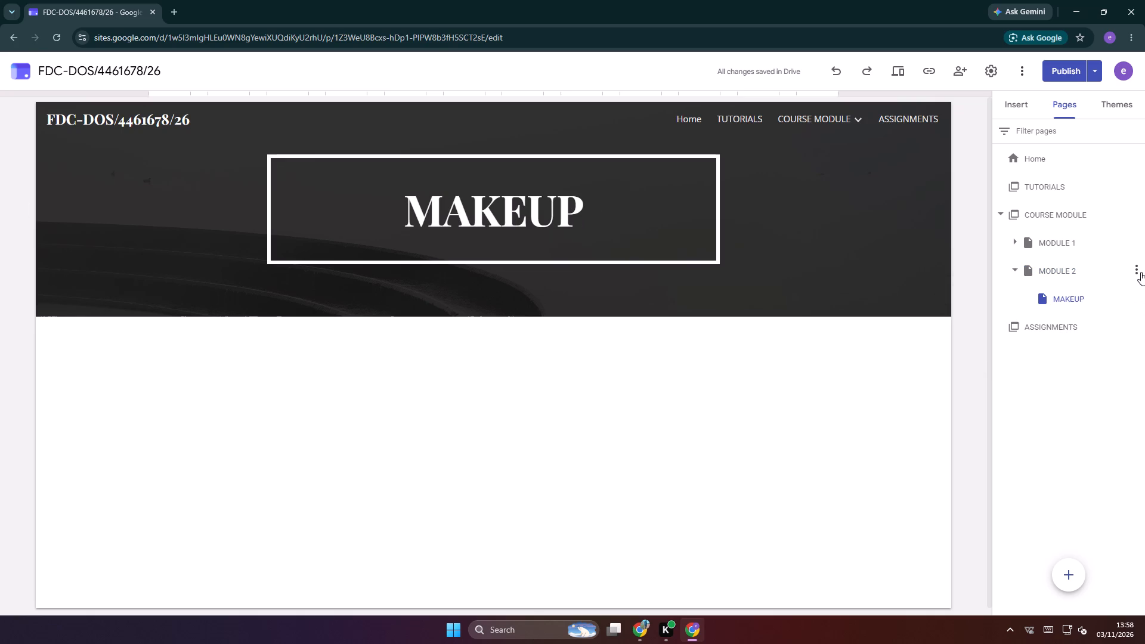
Add a subpage named HAIR ADDITION under MODULE 2.
click(1140, 271)
click(1071, 367)
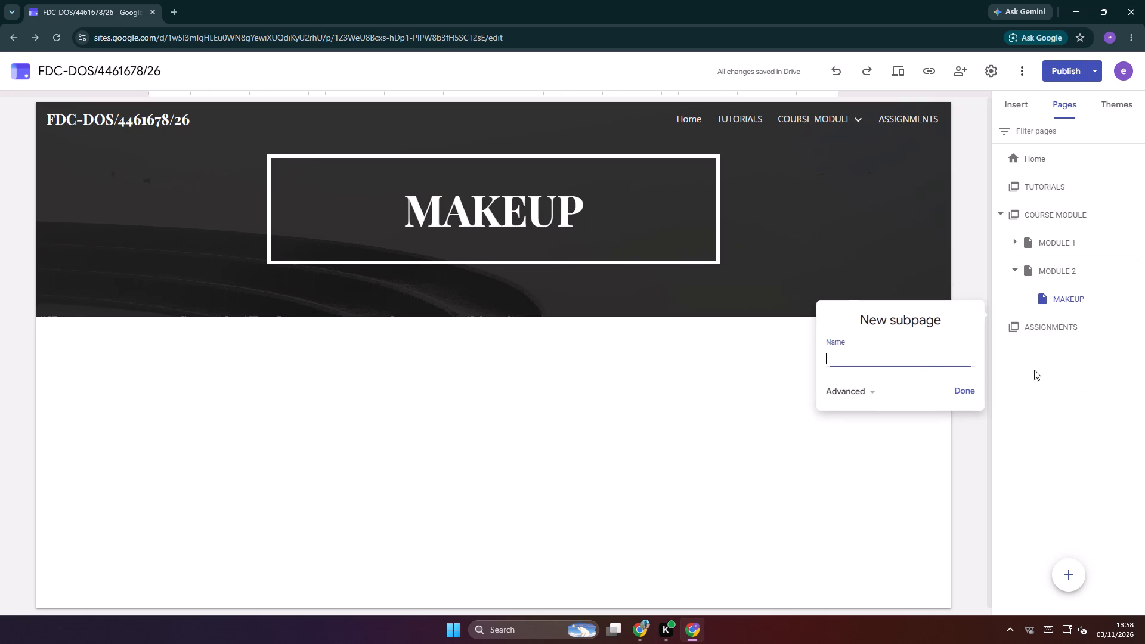
text(HAIR ADDITIO)
key(n)
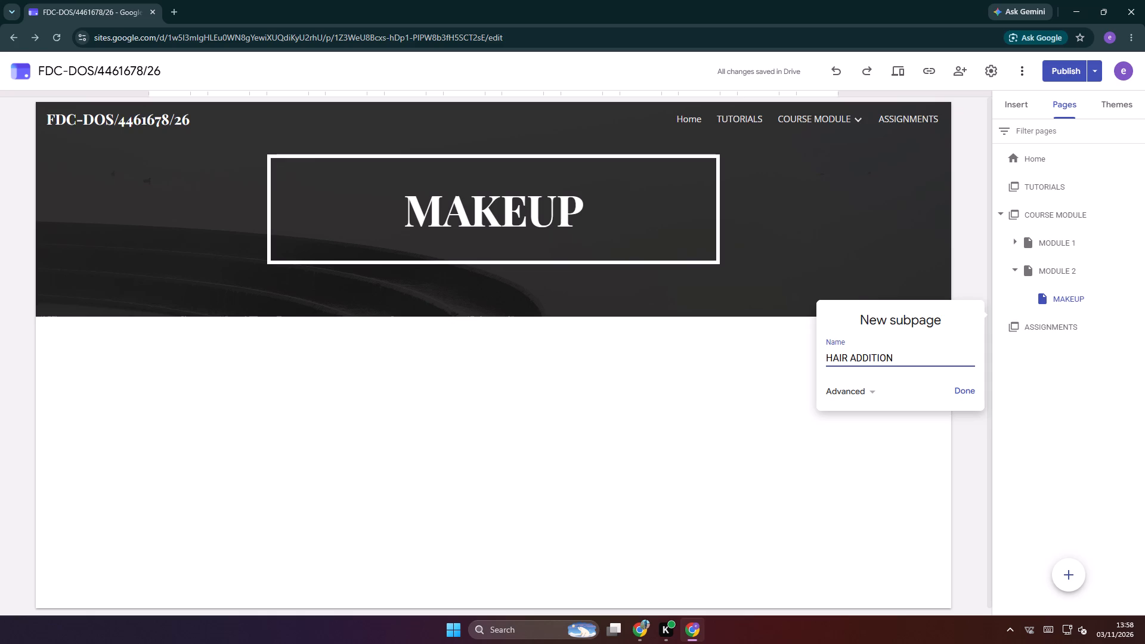
key(Return)
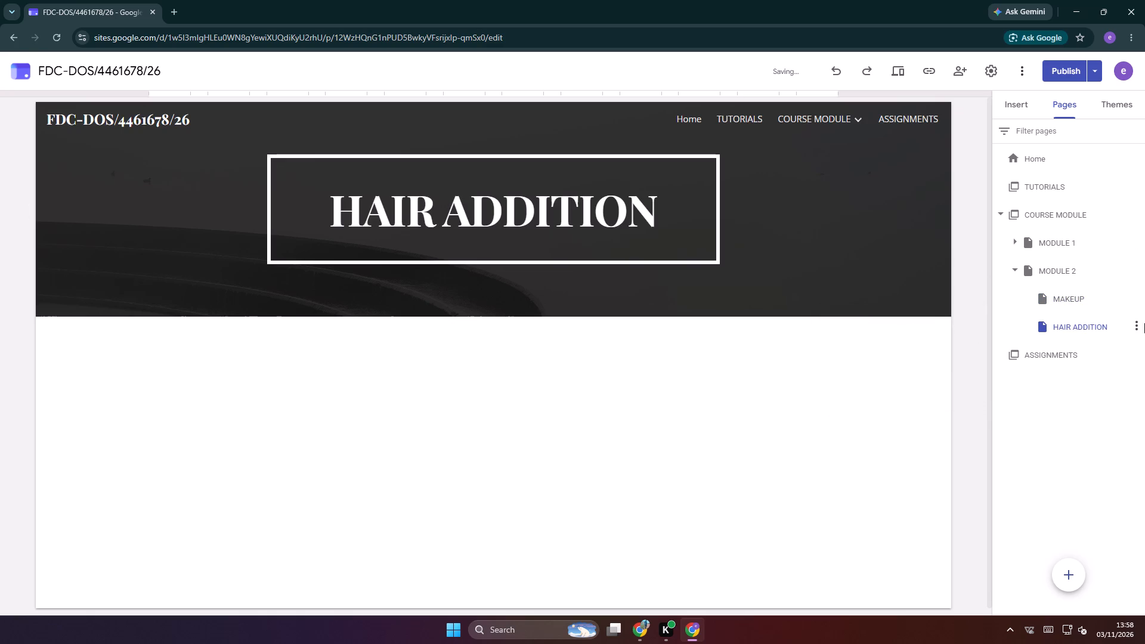
Add a subpage named HAIR STYLING under MODULE 2.
click(1138, 269)
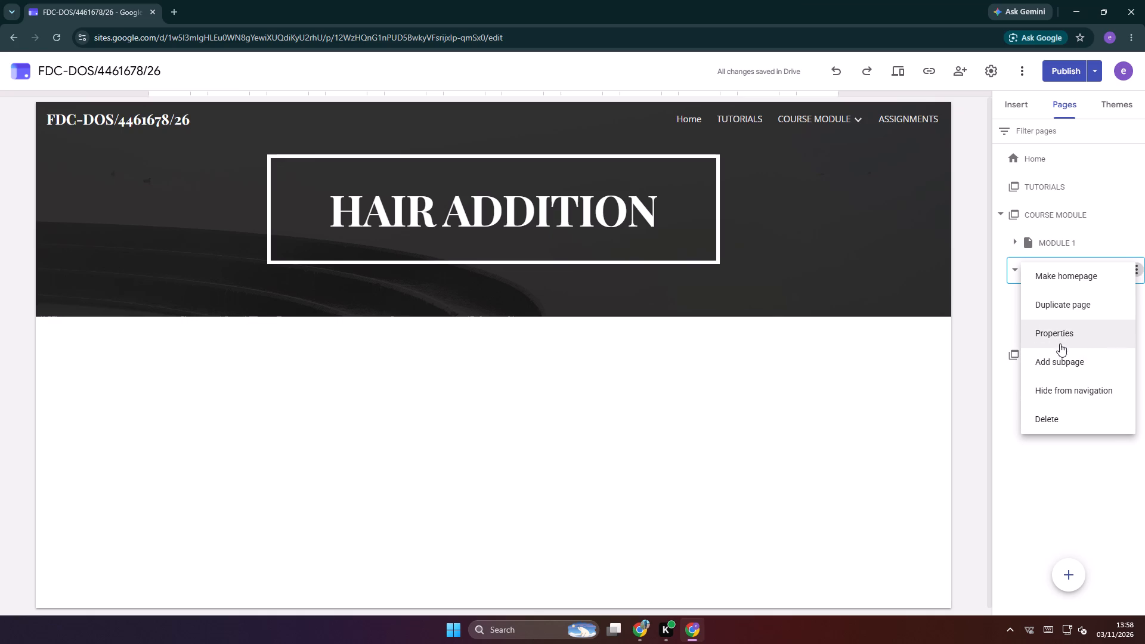
click(1059, 361)
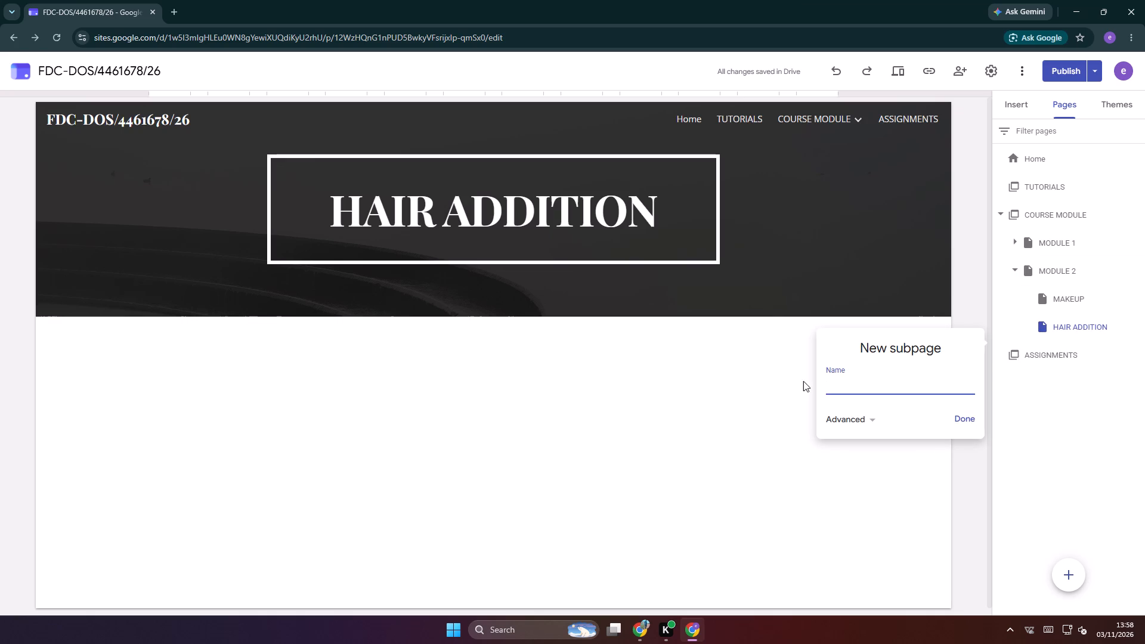
text(HA)
text(IR)
key(space)
key(space)
key(BackSpace)
text(ST)
key(y)
text(LI)
text(NG)
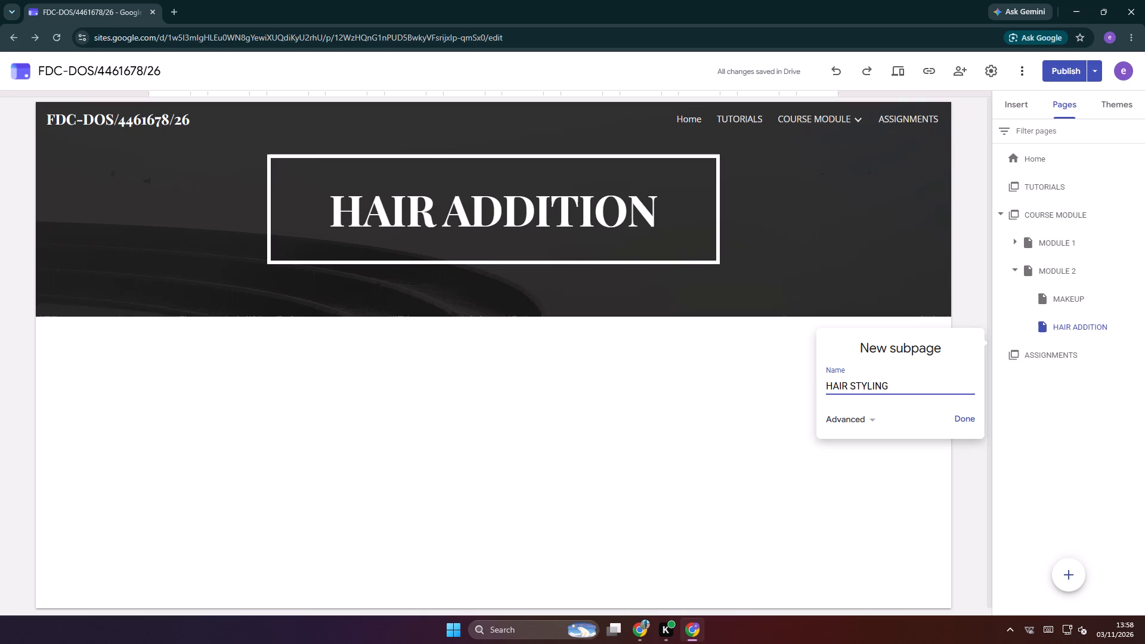
key(Return)
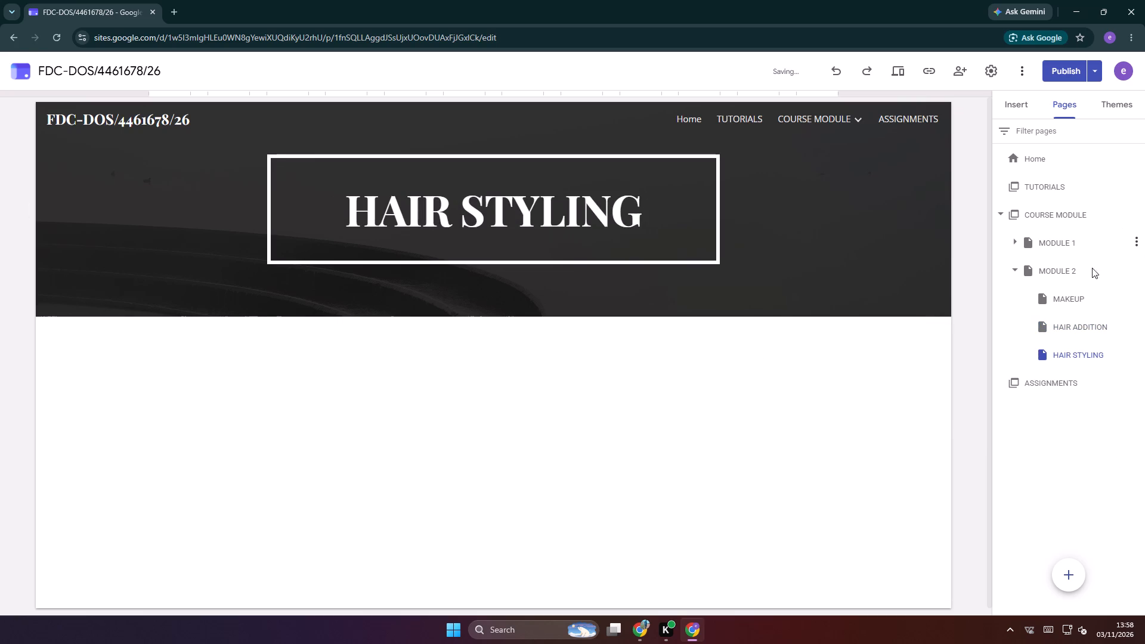
Publish the site with the added MODULE 2, MAKEUP, HAIR ADDITION and HAIR STYLING pages.
click(1069, 69)
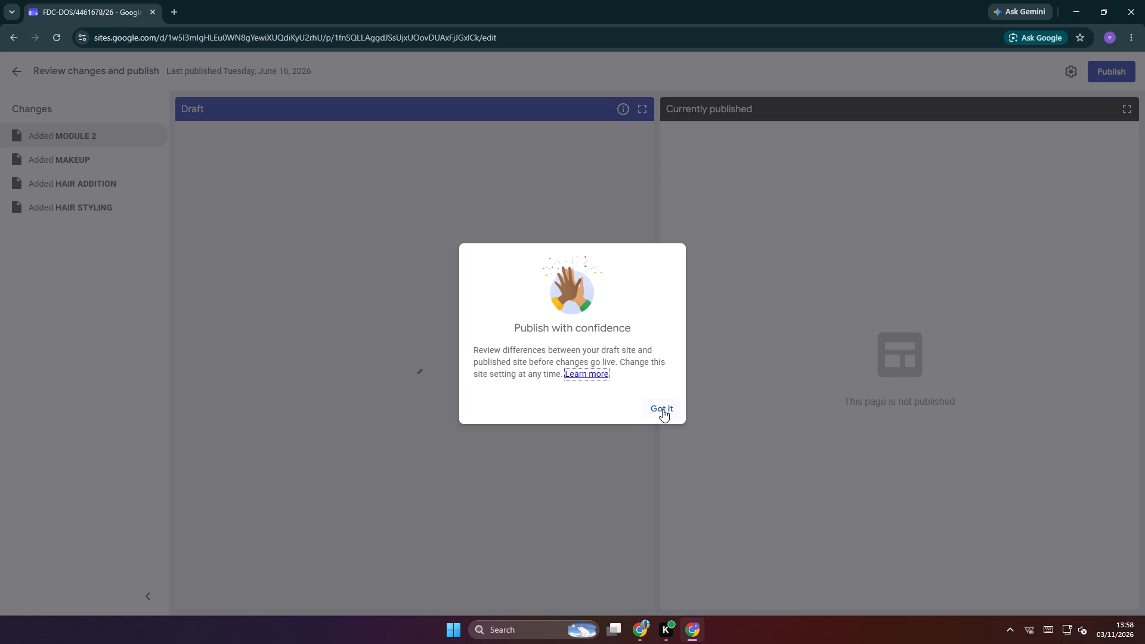
click(669, 408)
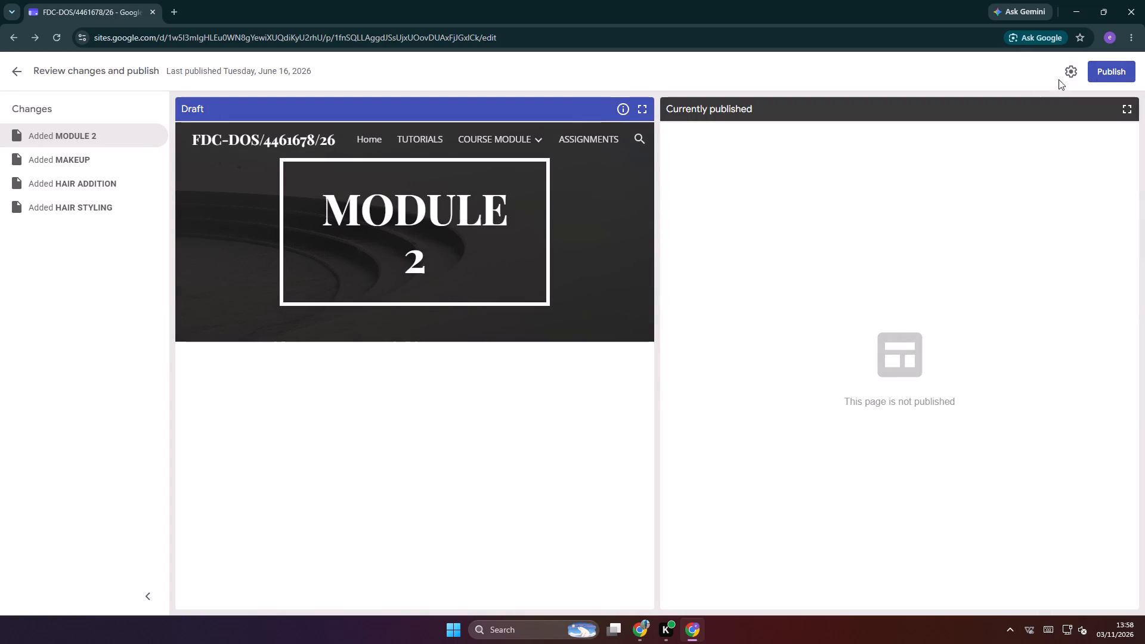
click(1111, 70)
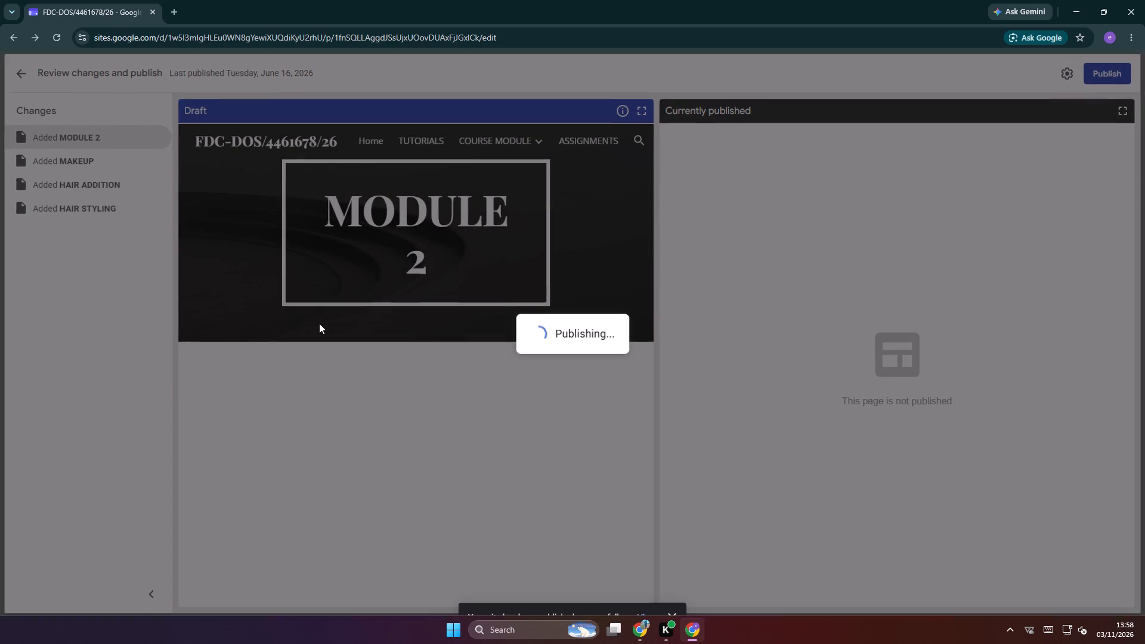
Open the site's Home page and go to its Learning Goals and Personal Progress text.
scroll(173, 249, up, 7)
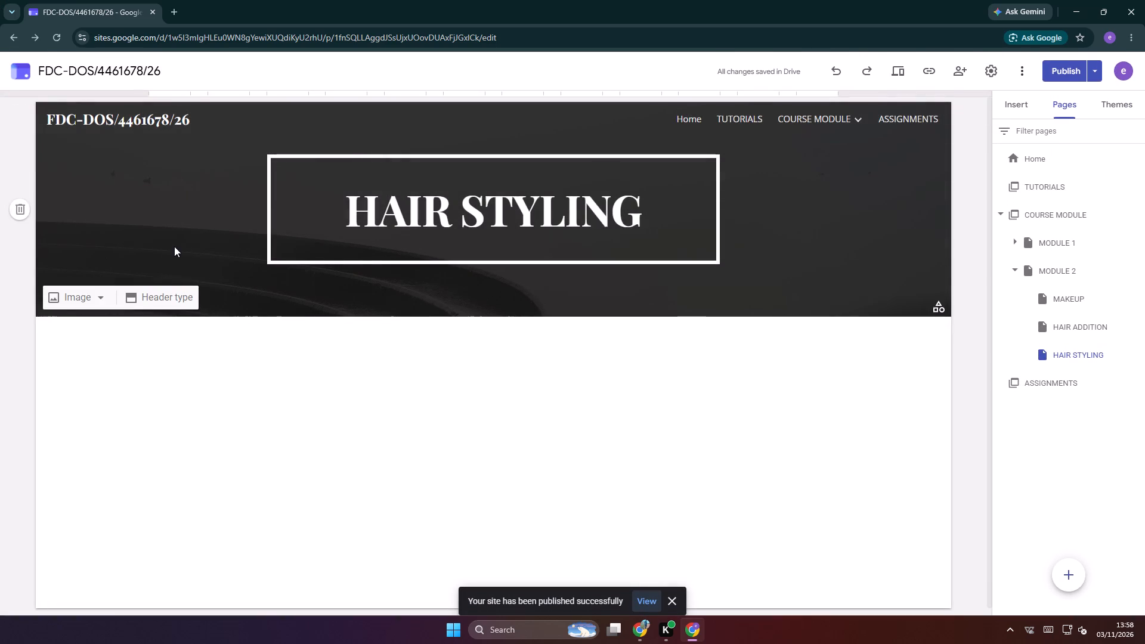
scroll(193, 233, up, 4)
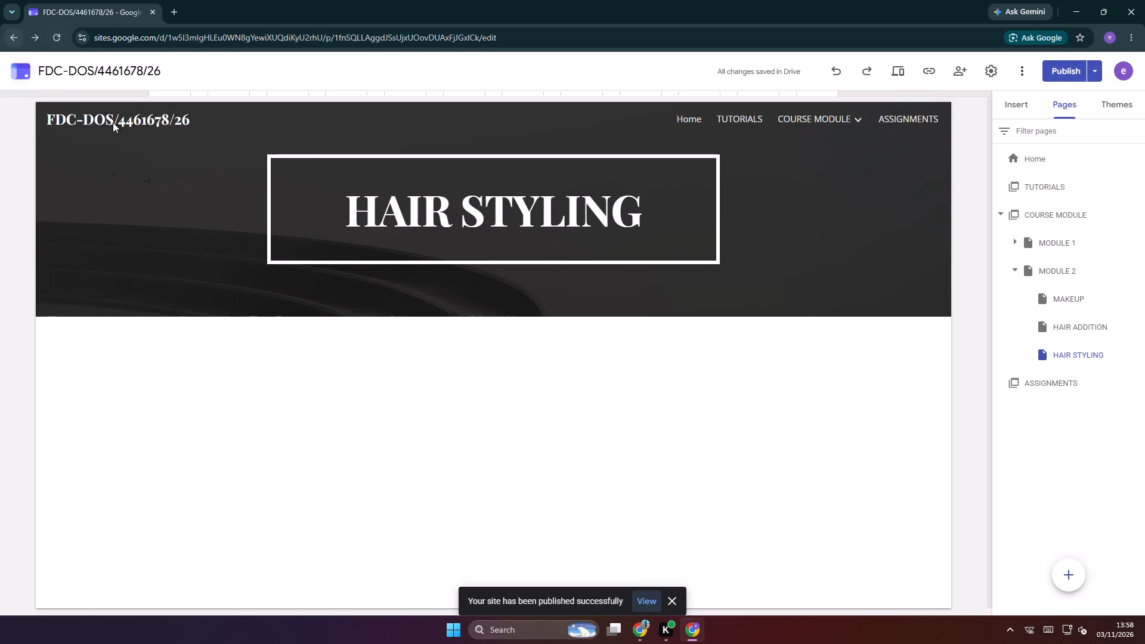
scroll(636, 462, up, 5)
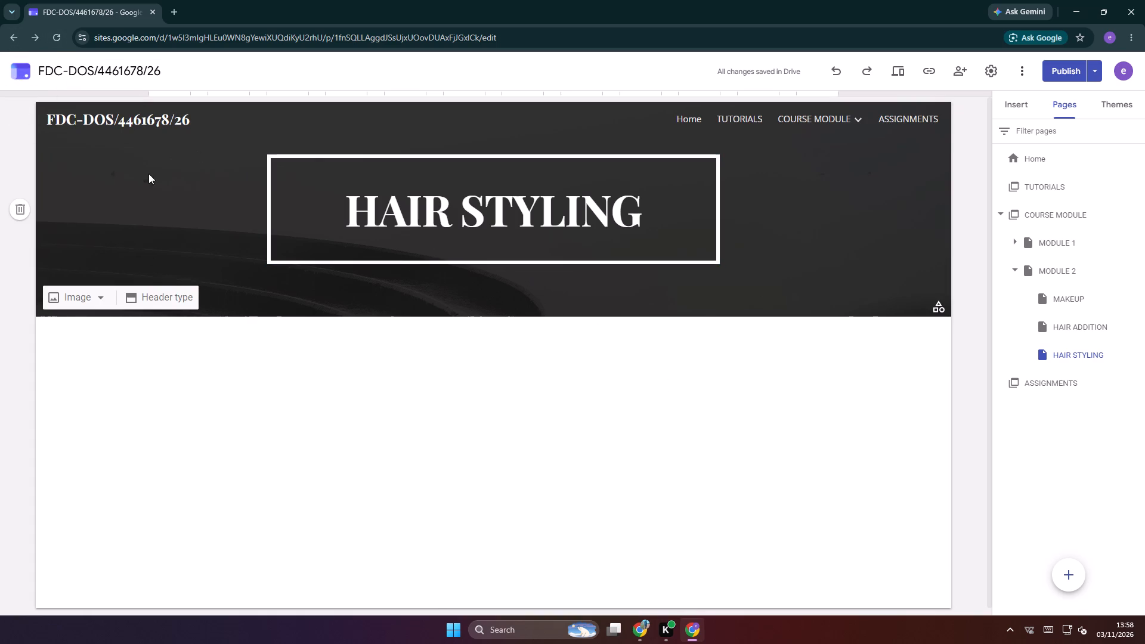
scroll(146, 175, up, 6)
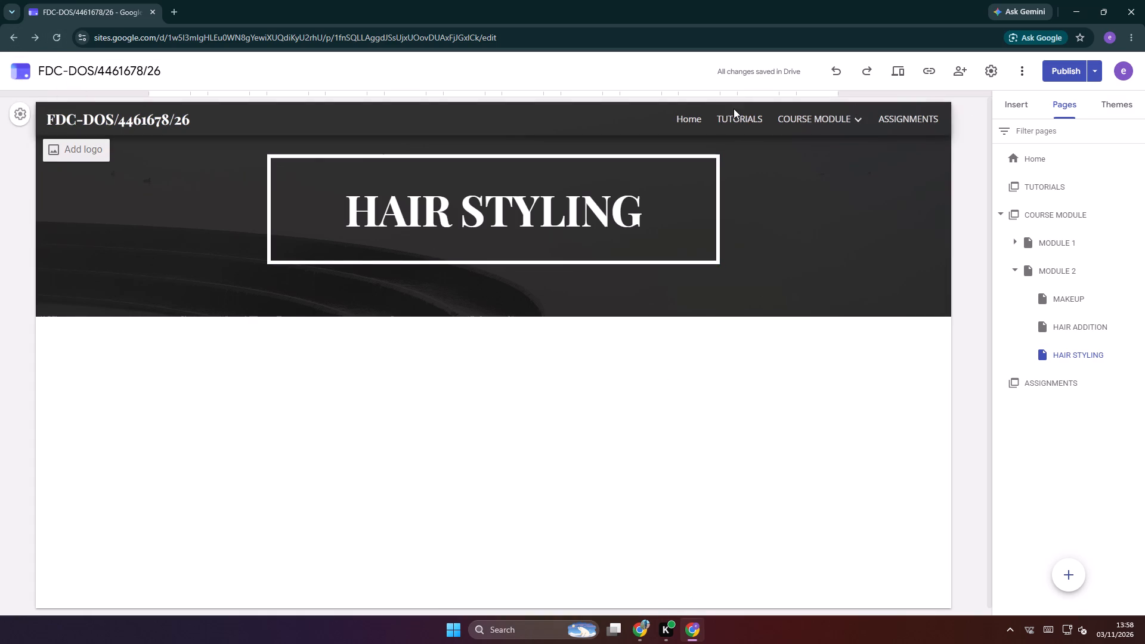
click(696, 117)
scroll(437, 327, down, 5)
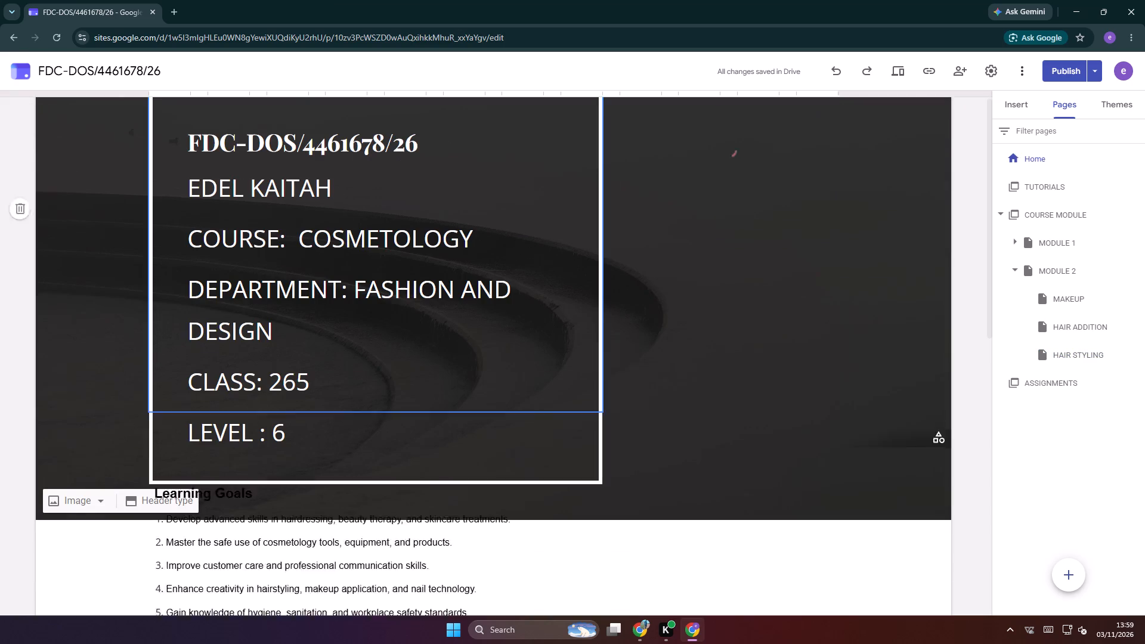
scroll(446, 329, down, 6)
scroll(199, 224, up, 4)
scroll(199, 231, down, 2)
scroll(199, 232, up, 1)
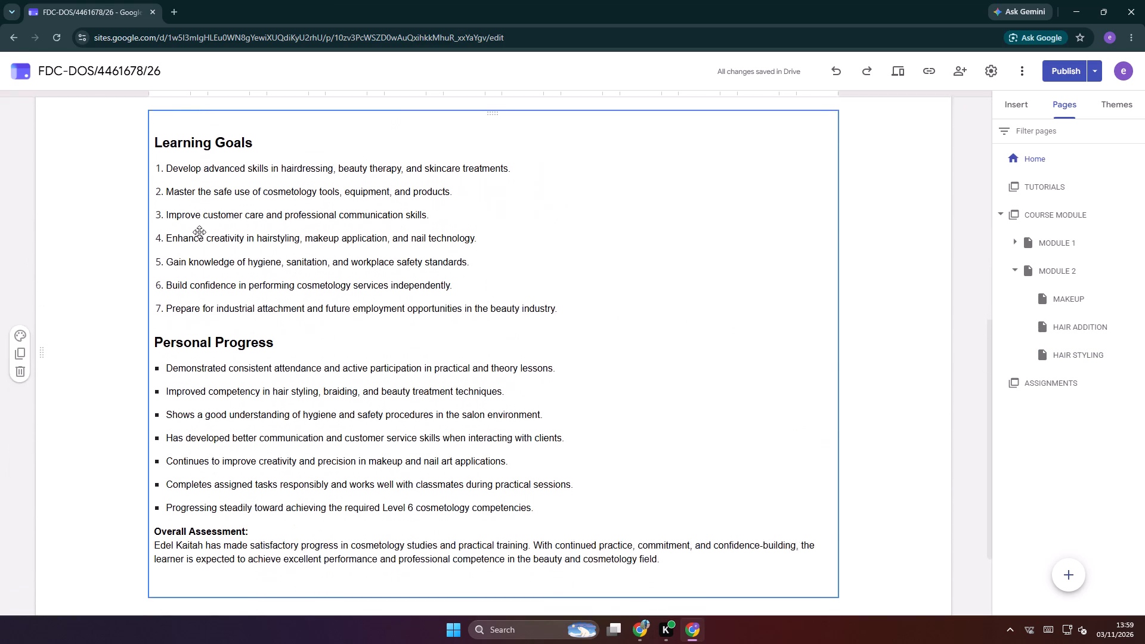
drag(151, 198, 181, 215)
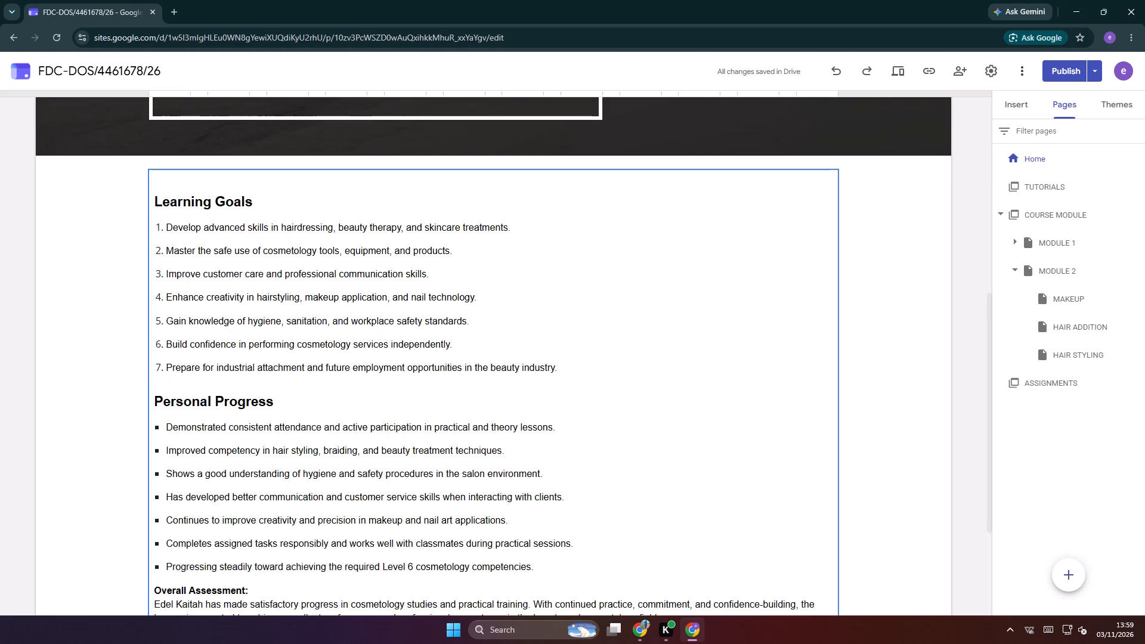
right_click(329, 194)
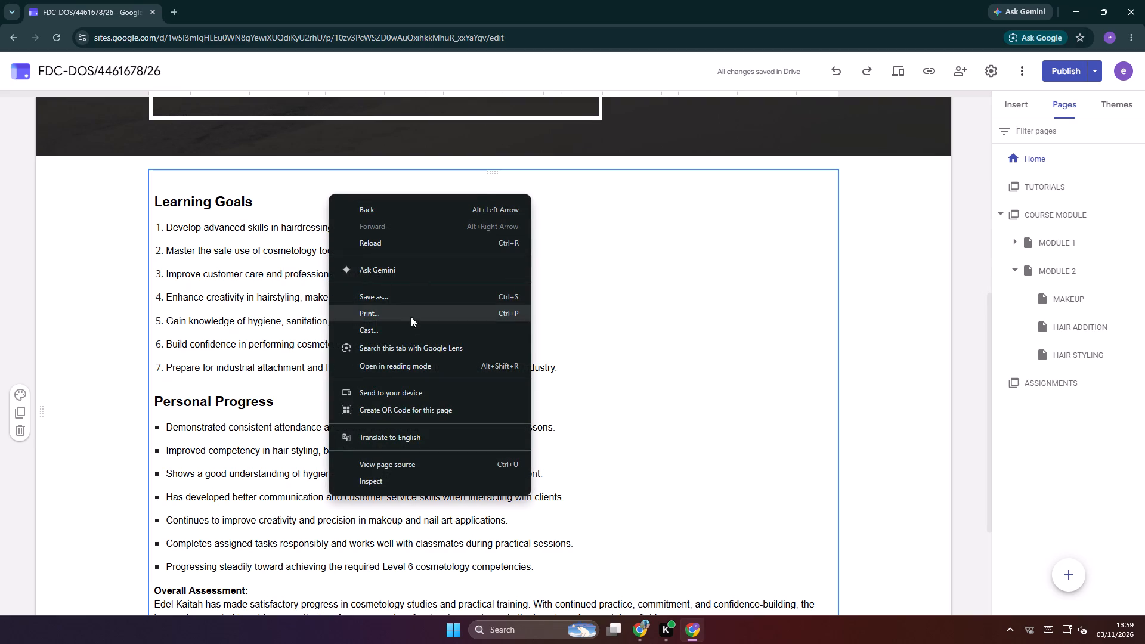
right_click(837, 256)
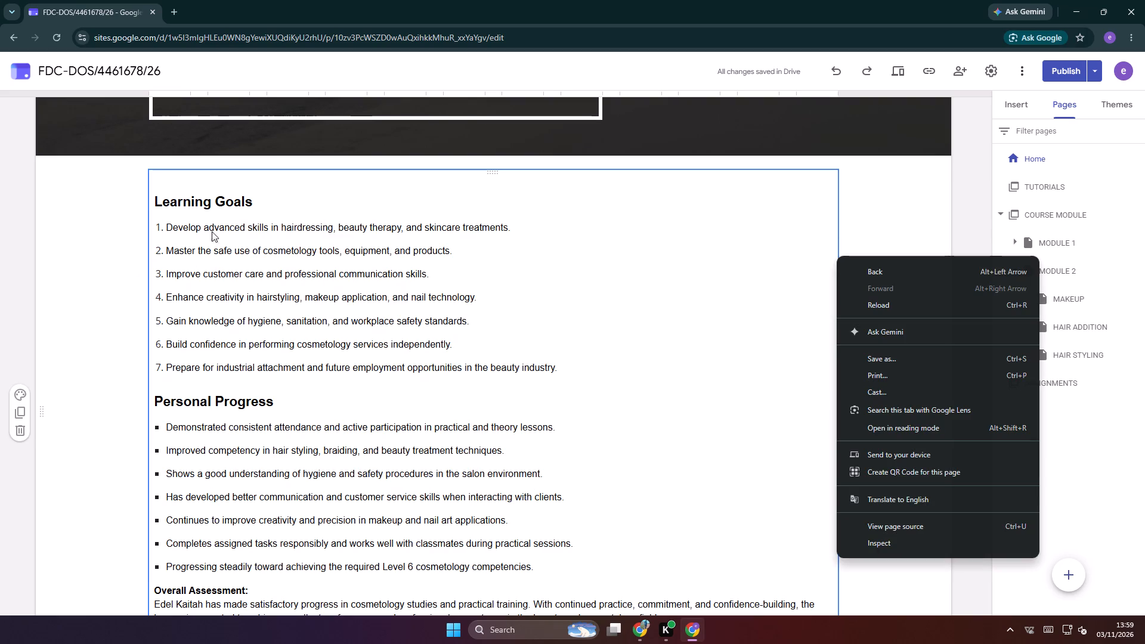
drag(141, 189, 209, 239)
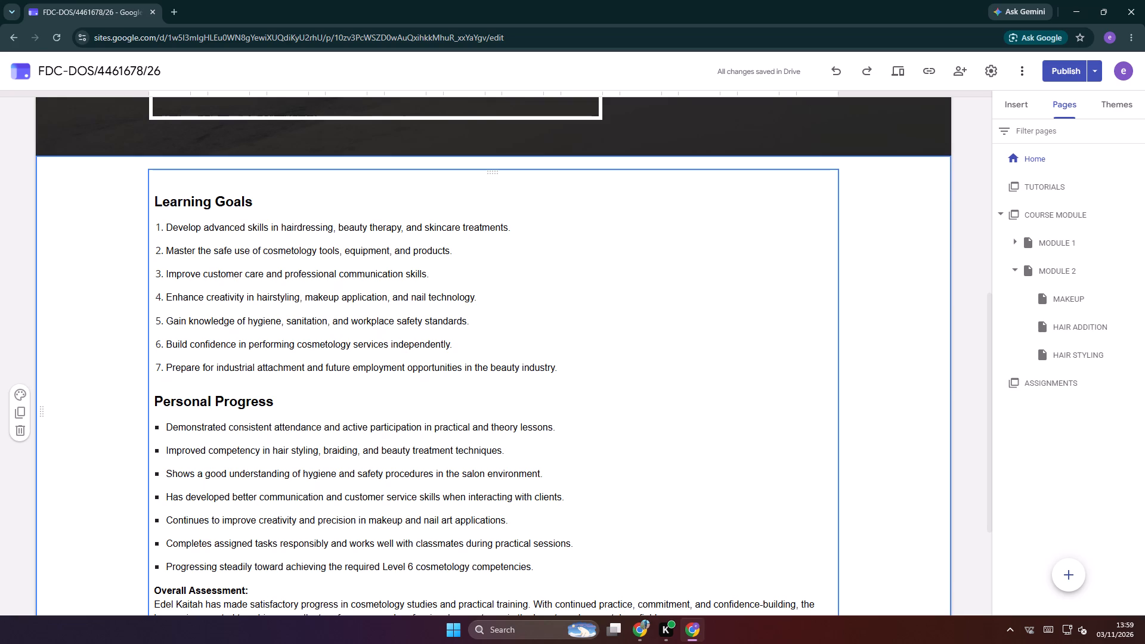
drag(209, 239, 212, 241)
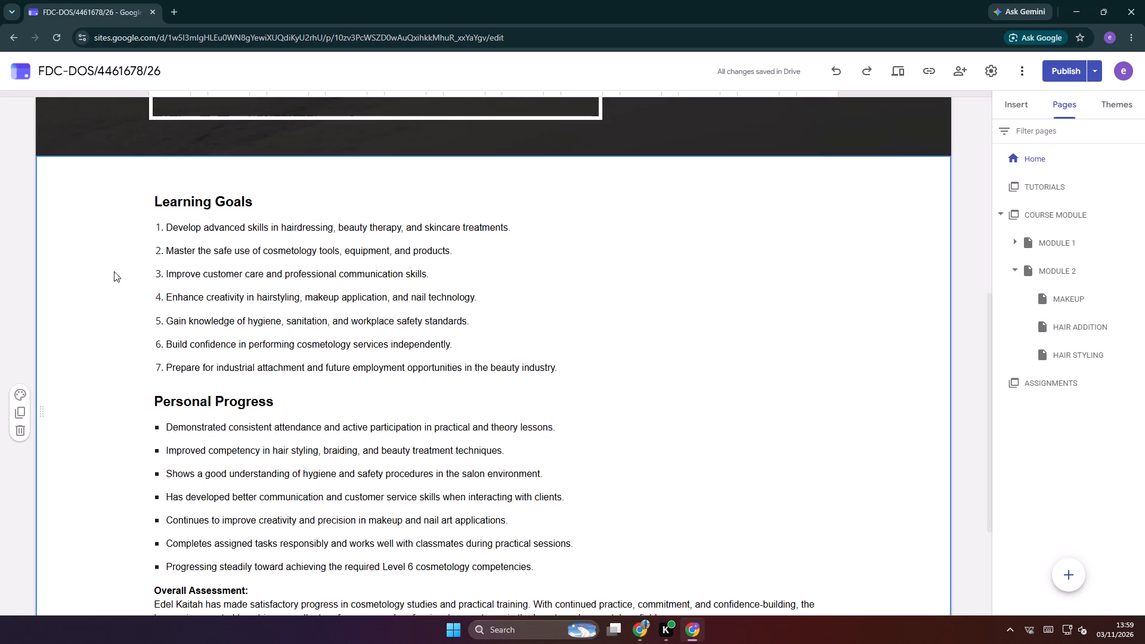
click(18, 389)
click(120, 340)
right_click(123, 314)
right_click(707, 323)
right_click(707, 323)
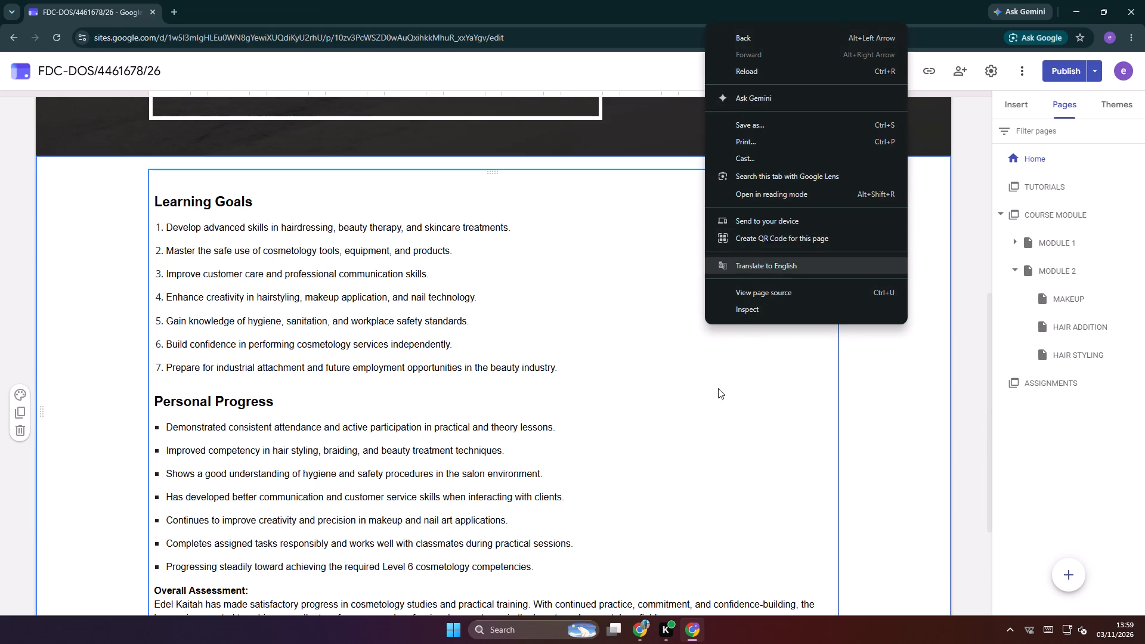
Copy the Home page text from the first learning goal through the end of the Overall Assessment paragraph.
scroll(711, 385, down, 9)
scroll(299, 383, up, 4)
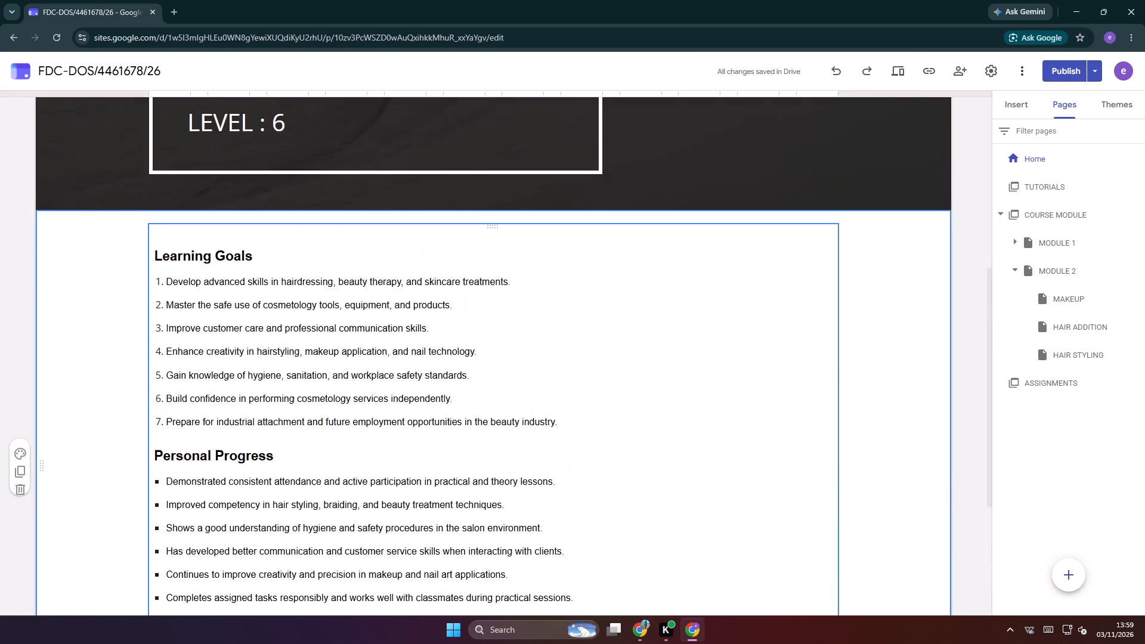
scroll(298, 378, up, 5)
scroll(300, 375, down, 11)
scroll(292, 318, up, 5)
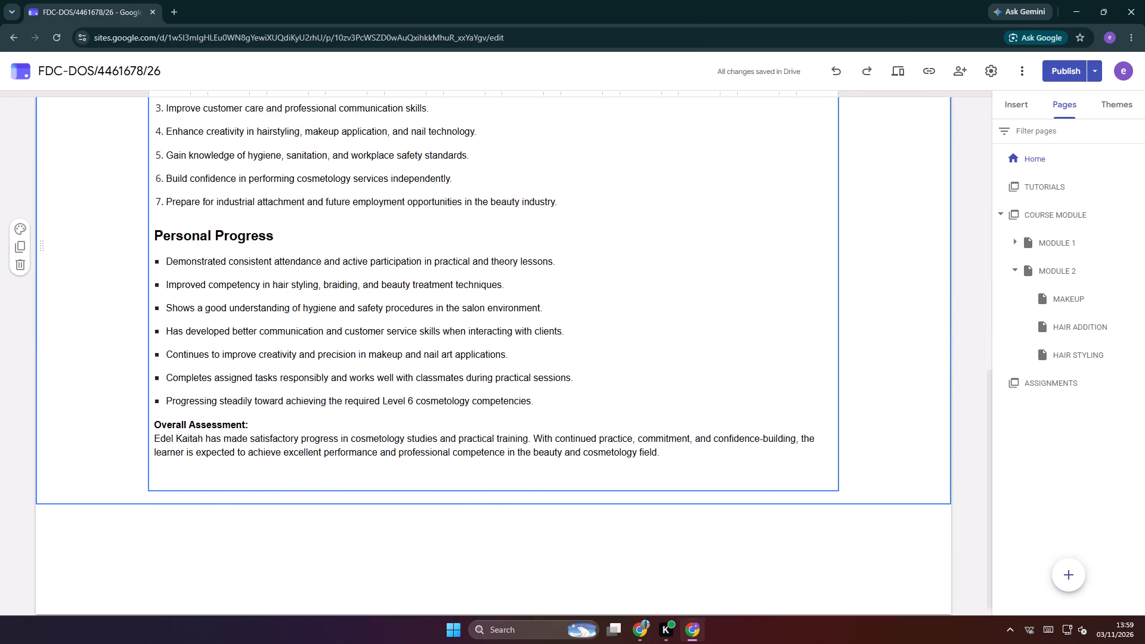
drag(156, 338, 295, 374)
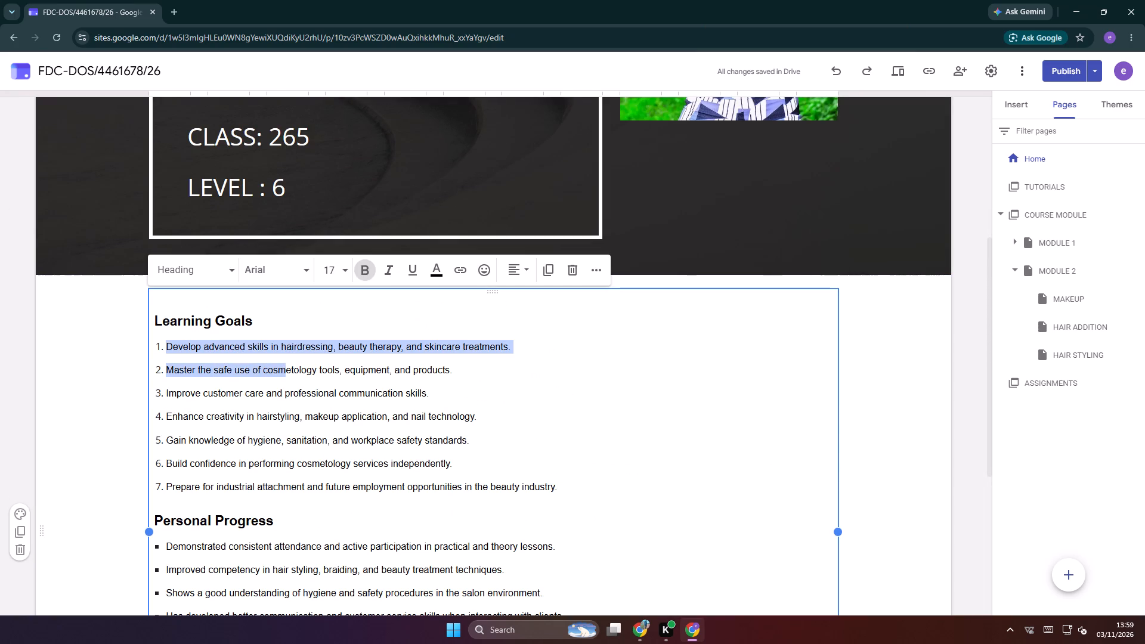
drag(295, 374, 609, 530)
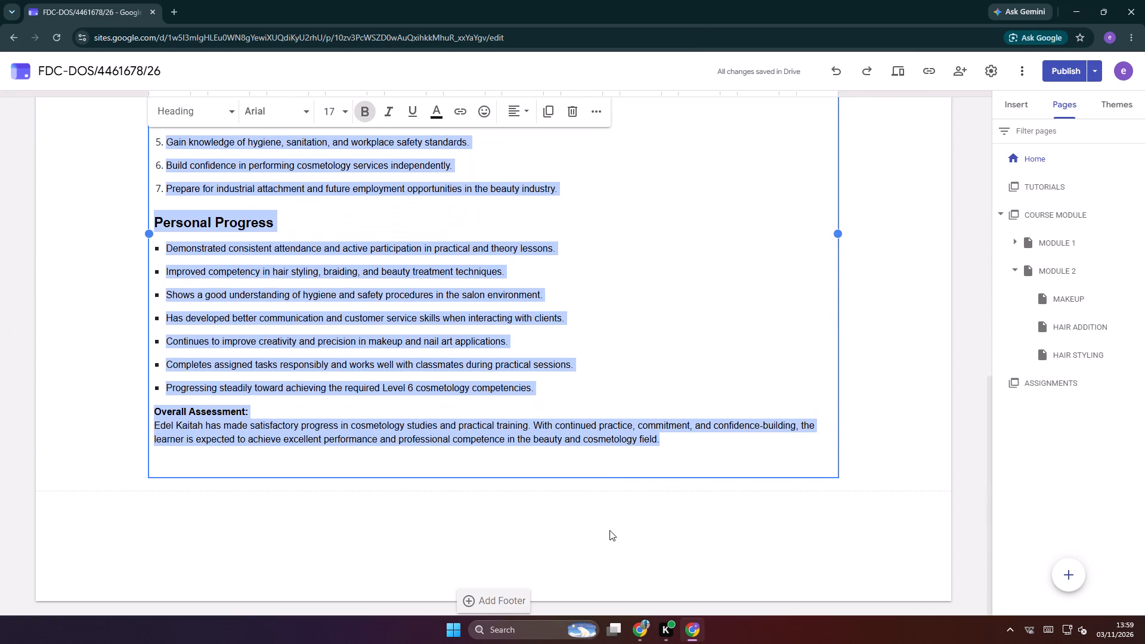
drag(609, 530, 639, 450)
right_click(477, 334)
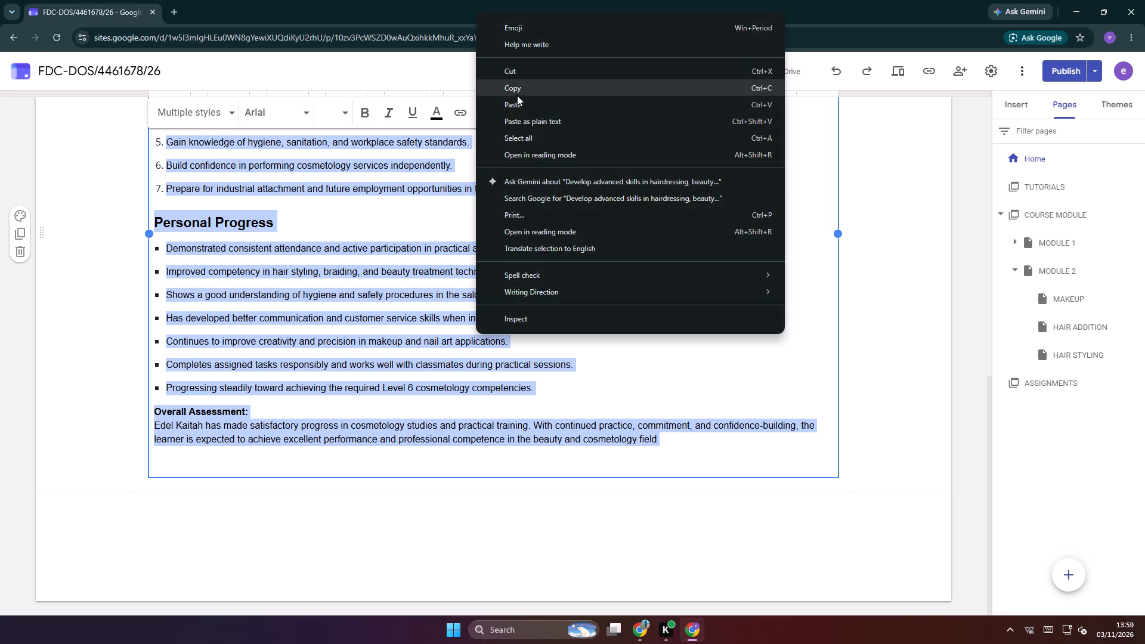
click(517, 90)
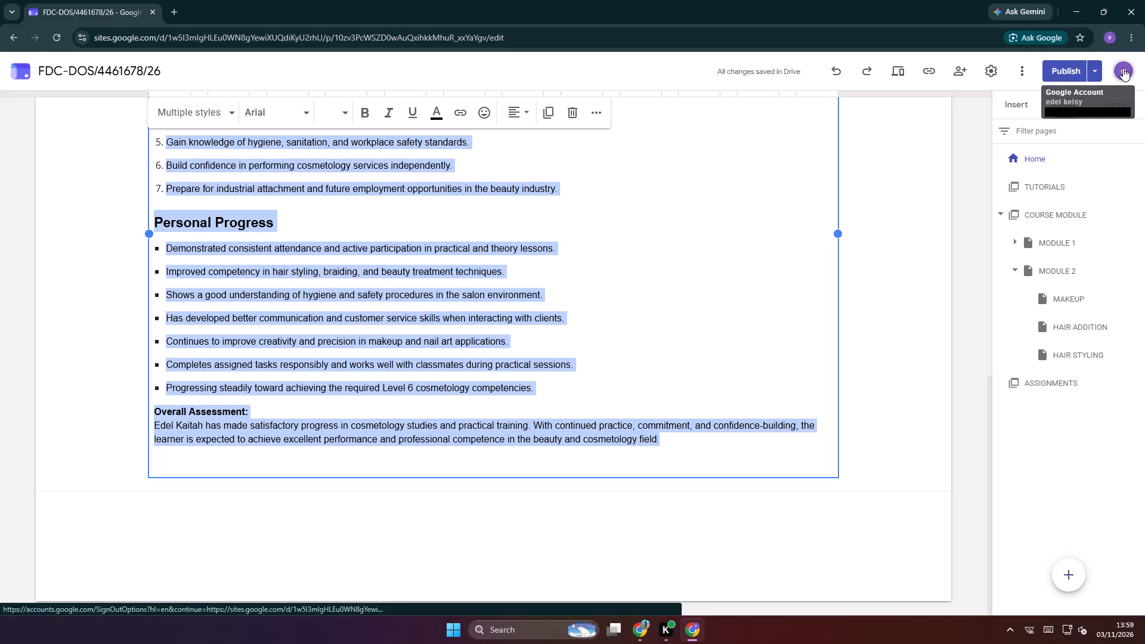
Open a Chrome window under the Valentine profile and activate the search box on its new tab page.
click(1112, 36)
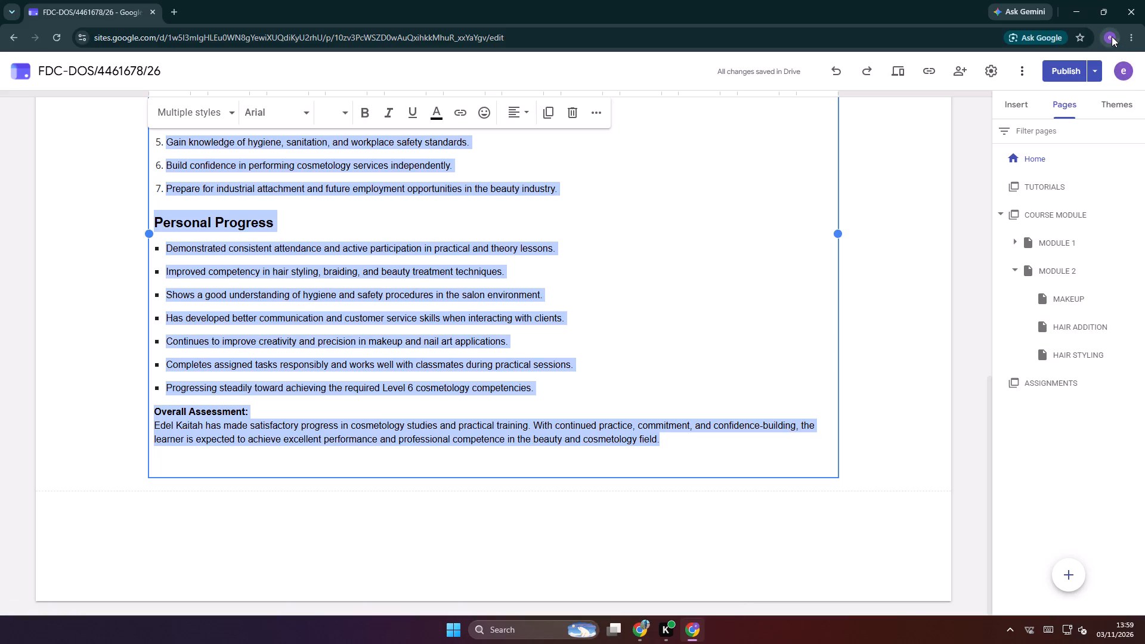
scroll(1039, 475, down, 4)
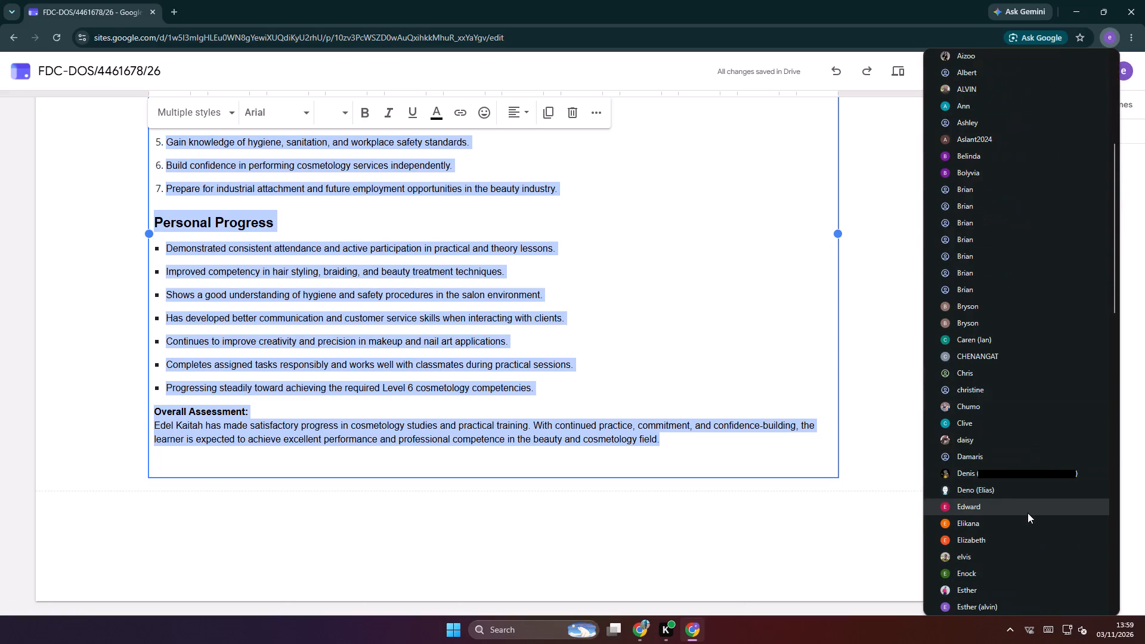
scroll(1028, 513, down, 5)
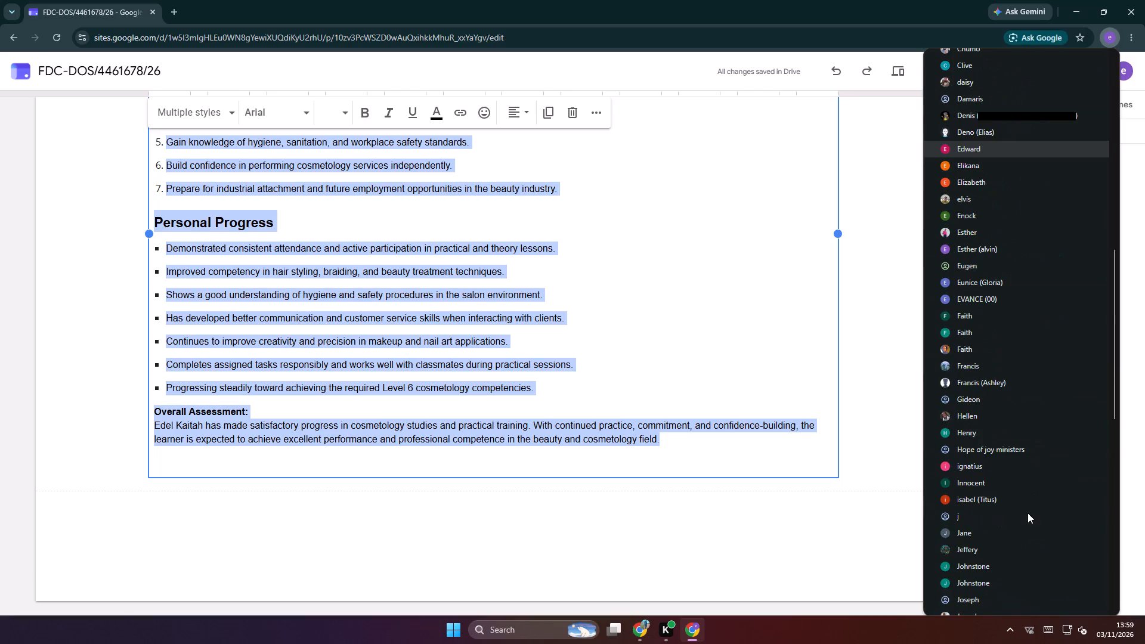
scroll(1028, 513, down, 8)
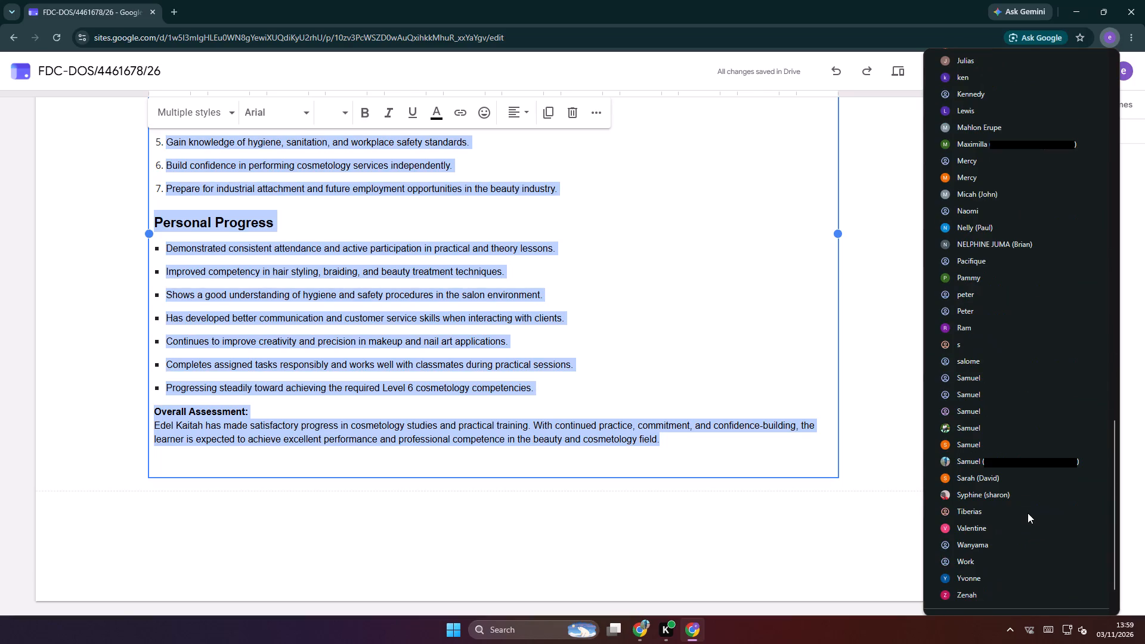
click(968, 528)
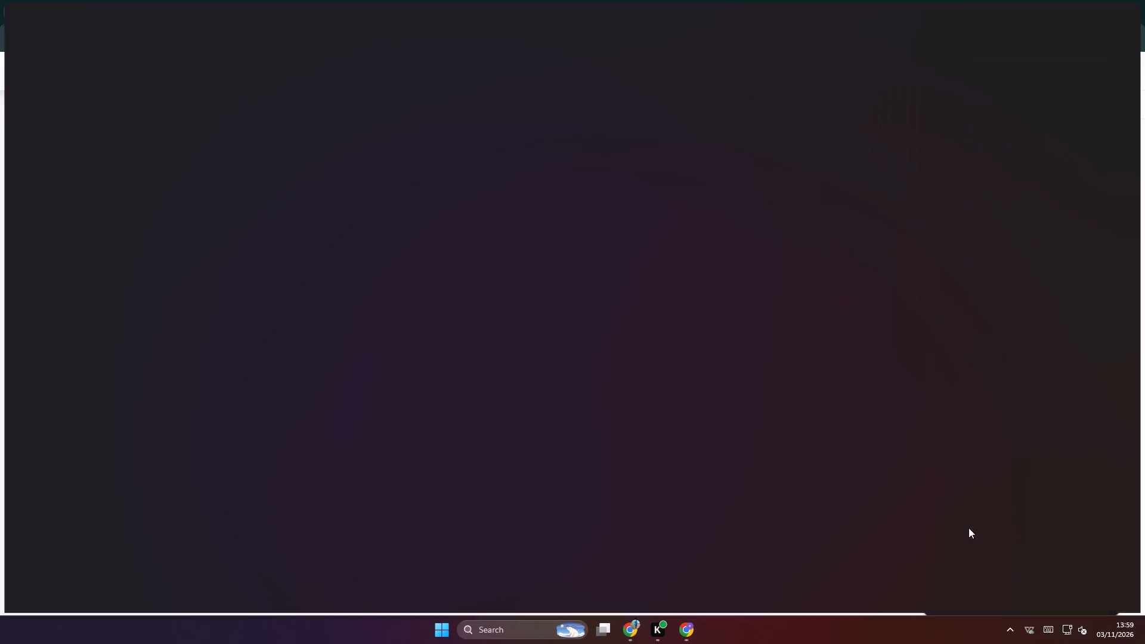
click(453, 229)
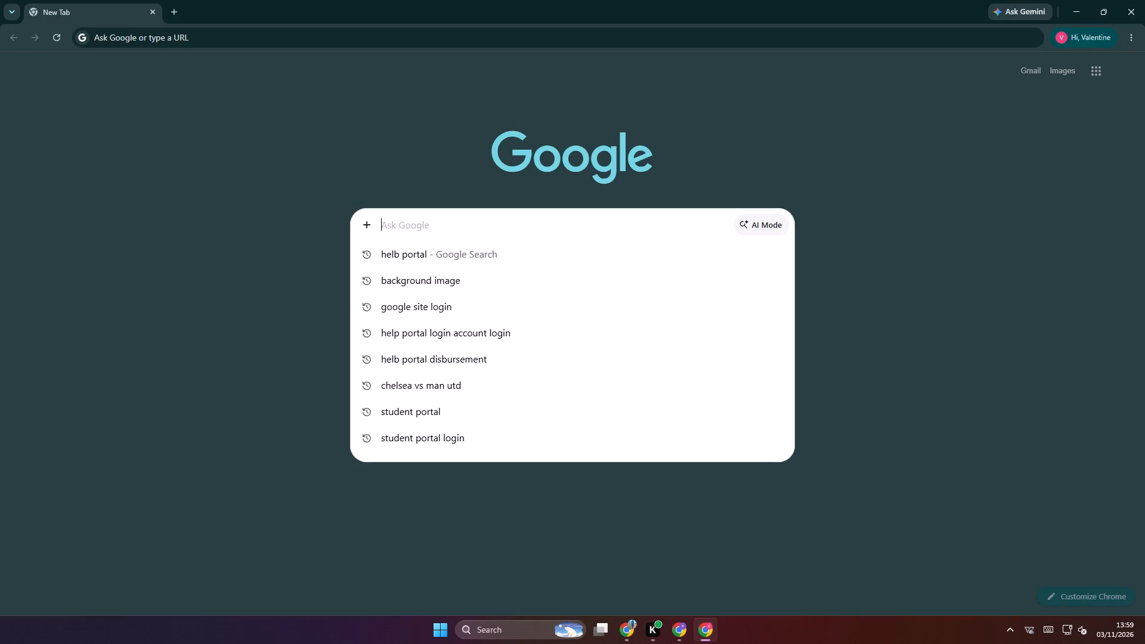
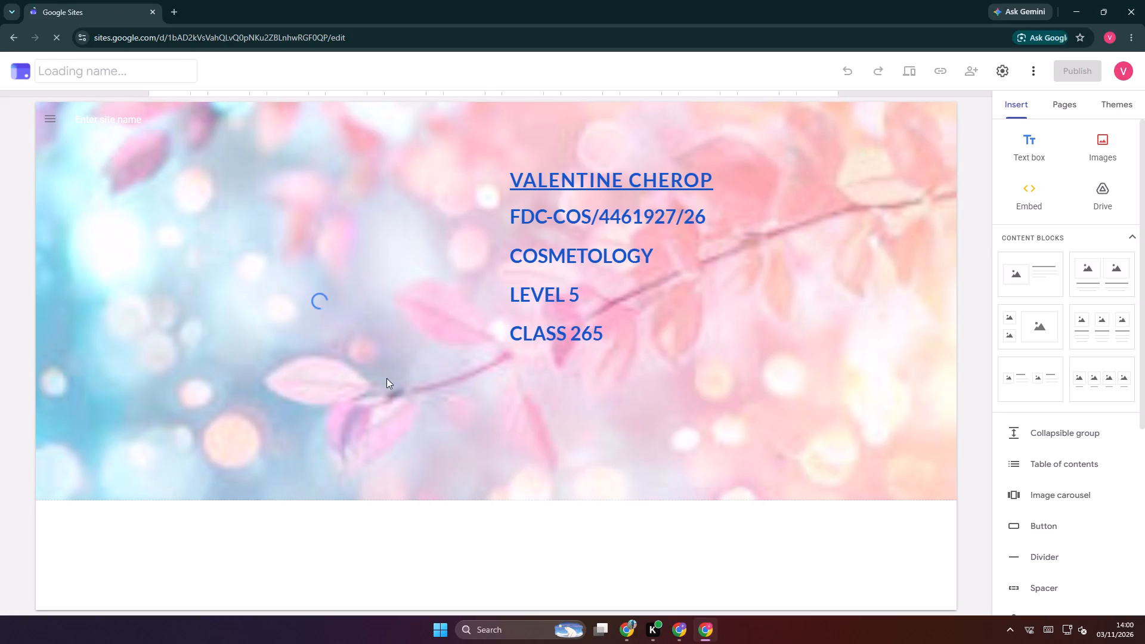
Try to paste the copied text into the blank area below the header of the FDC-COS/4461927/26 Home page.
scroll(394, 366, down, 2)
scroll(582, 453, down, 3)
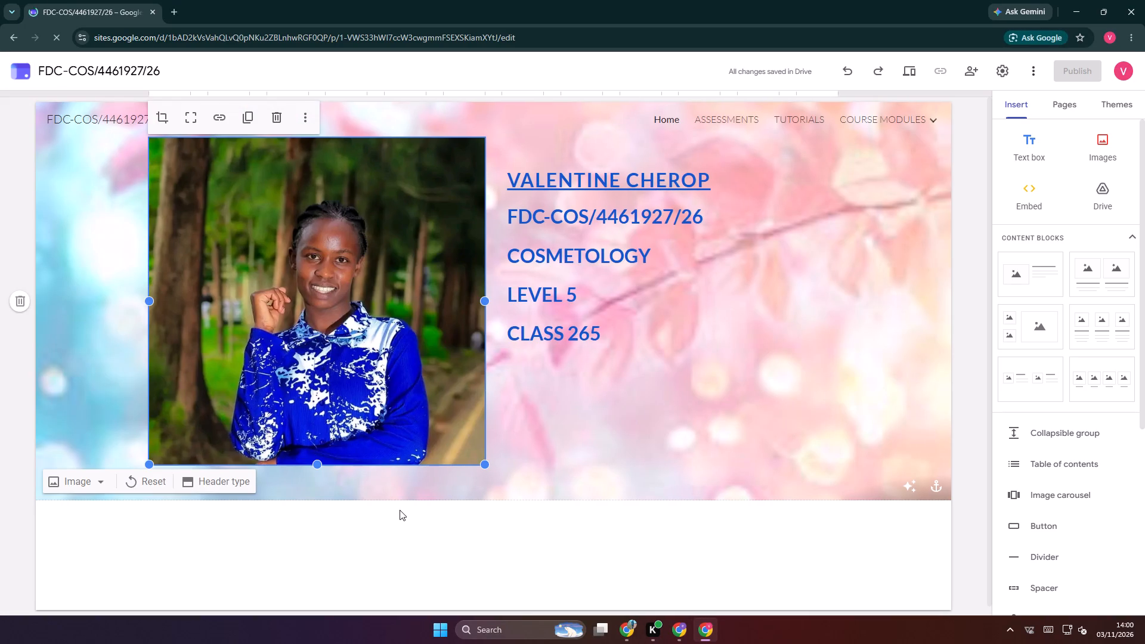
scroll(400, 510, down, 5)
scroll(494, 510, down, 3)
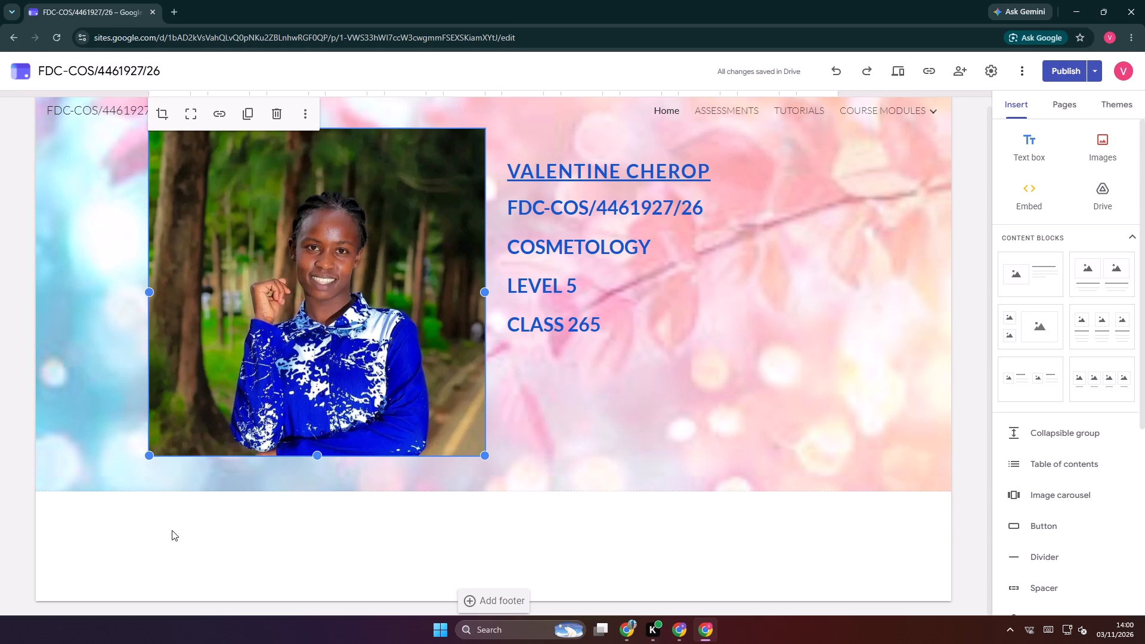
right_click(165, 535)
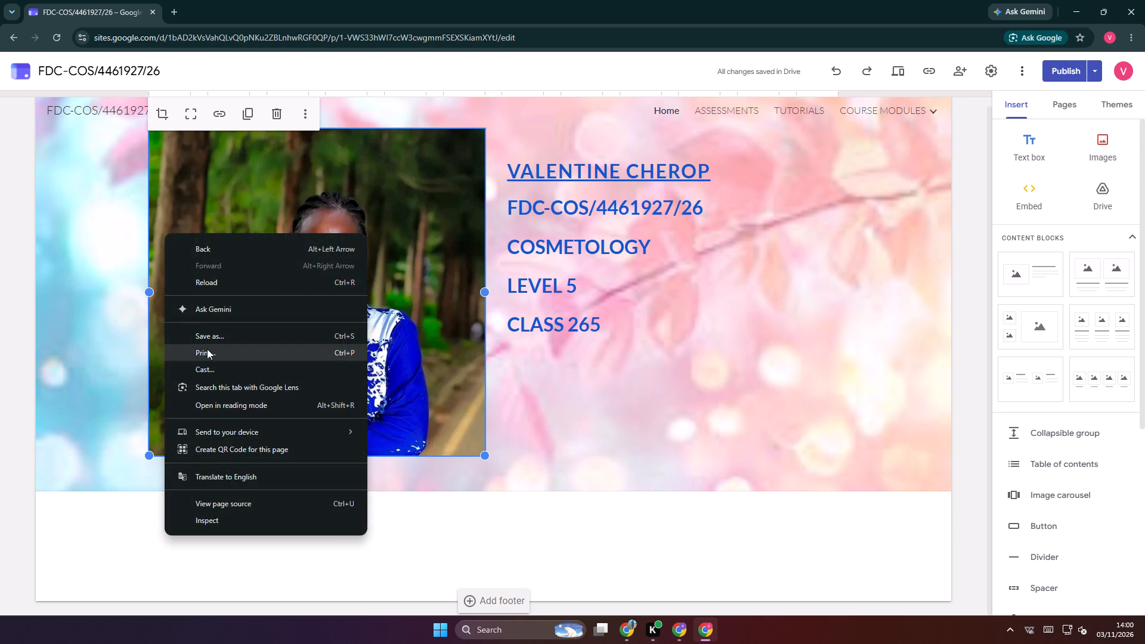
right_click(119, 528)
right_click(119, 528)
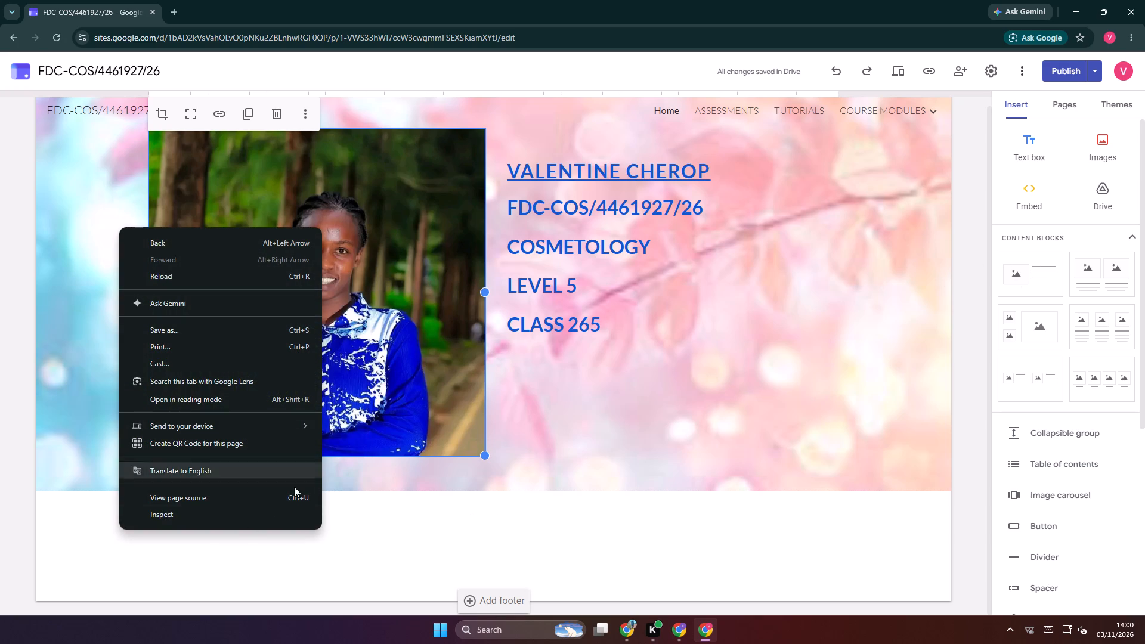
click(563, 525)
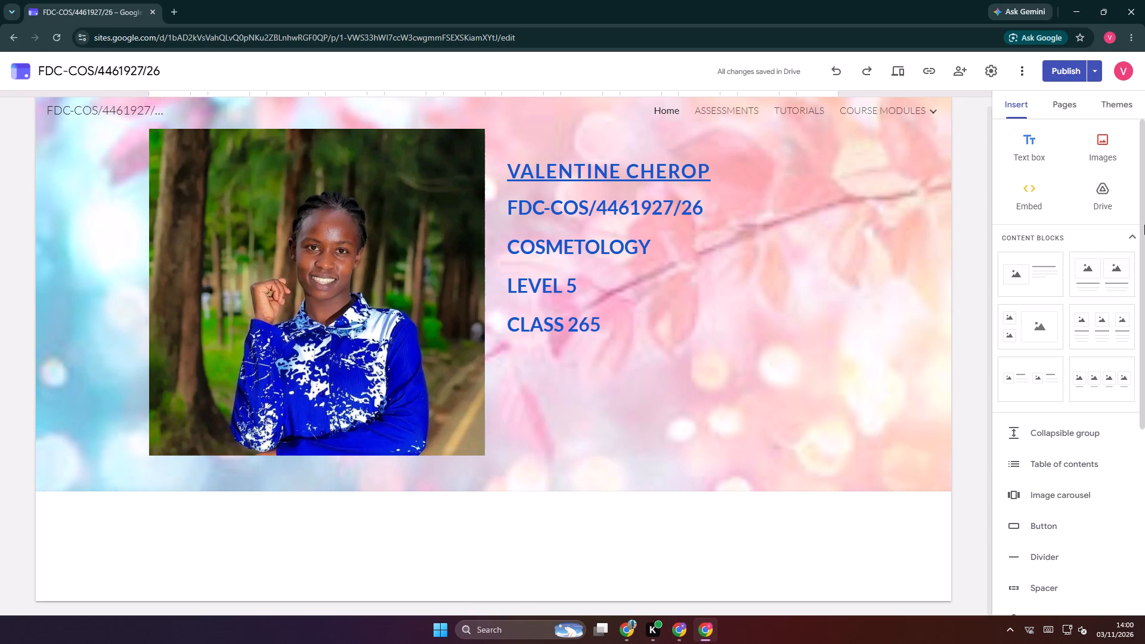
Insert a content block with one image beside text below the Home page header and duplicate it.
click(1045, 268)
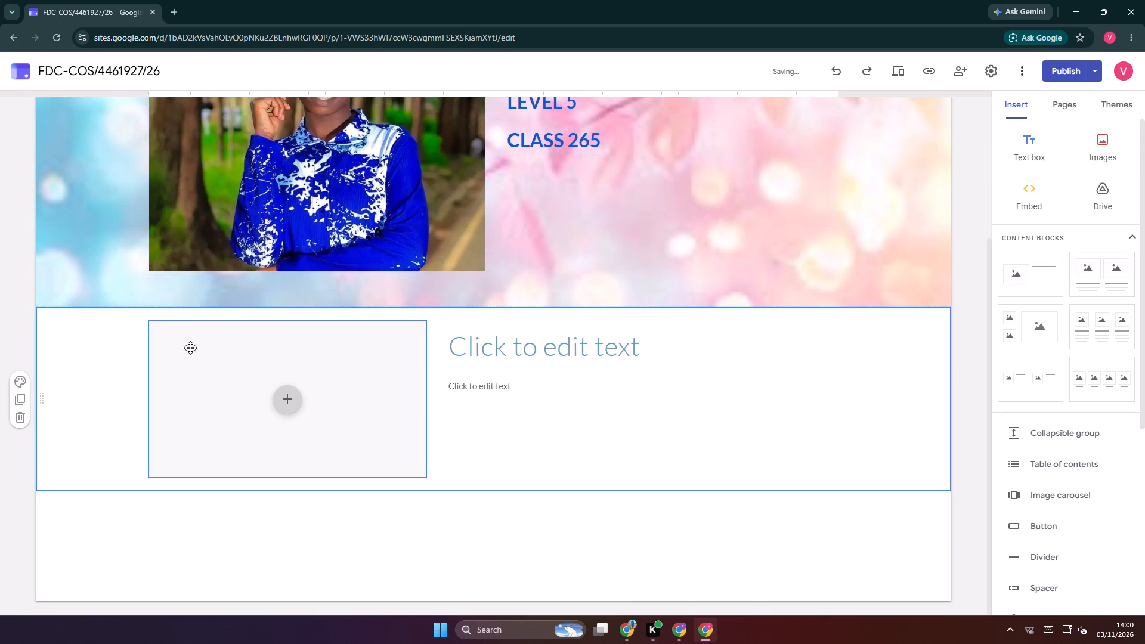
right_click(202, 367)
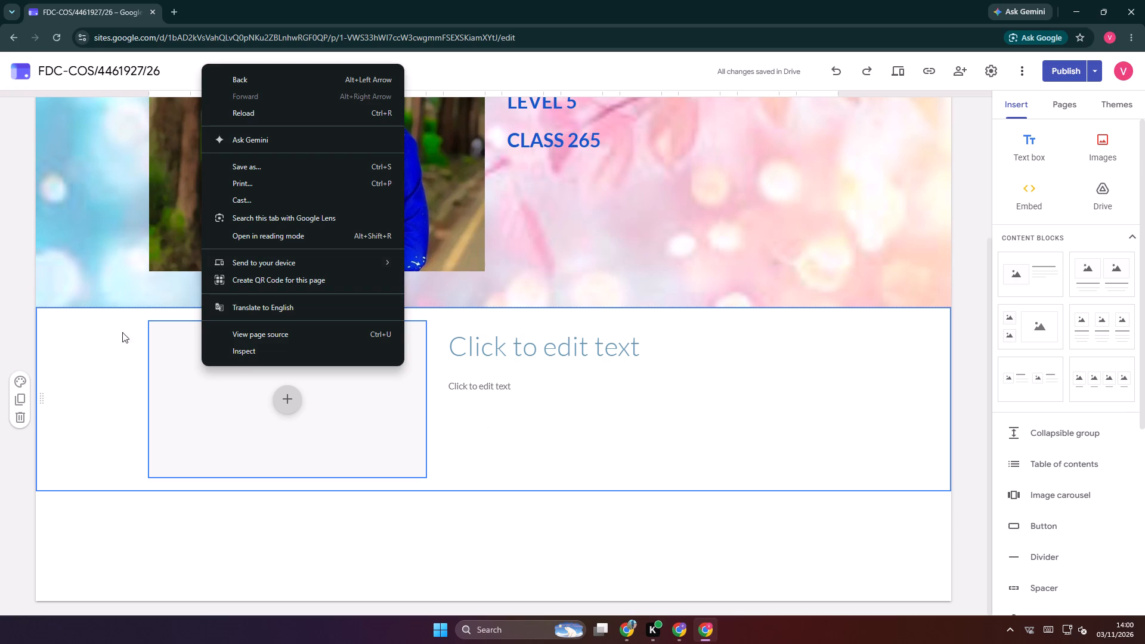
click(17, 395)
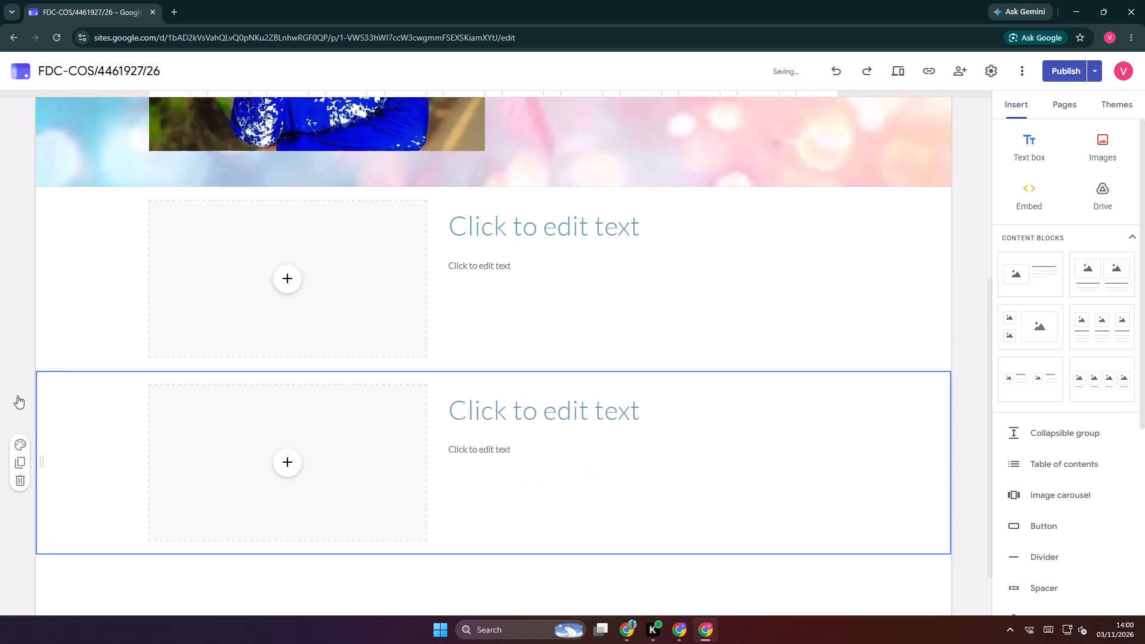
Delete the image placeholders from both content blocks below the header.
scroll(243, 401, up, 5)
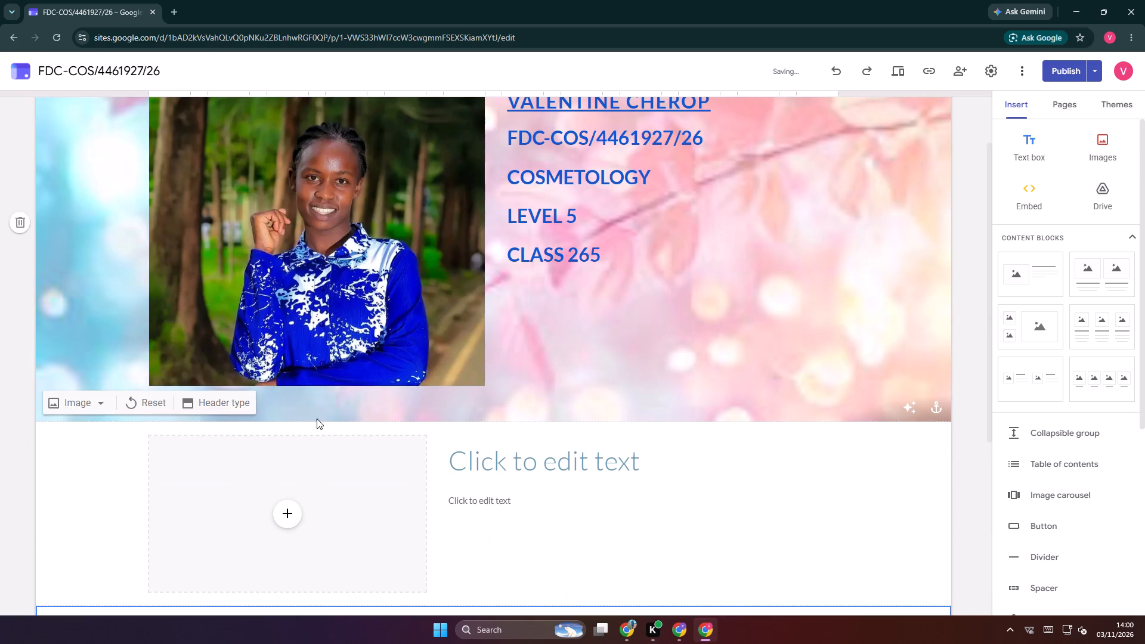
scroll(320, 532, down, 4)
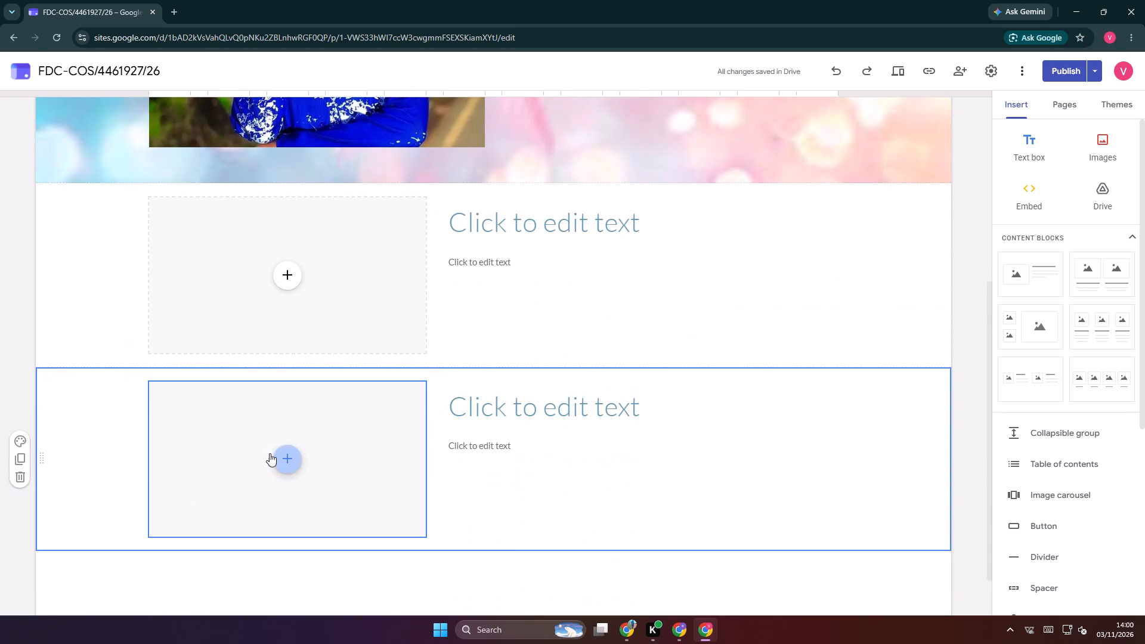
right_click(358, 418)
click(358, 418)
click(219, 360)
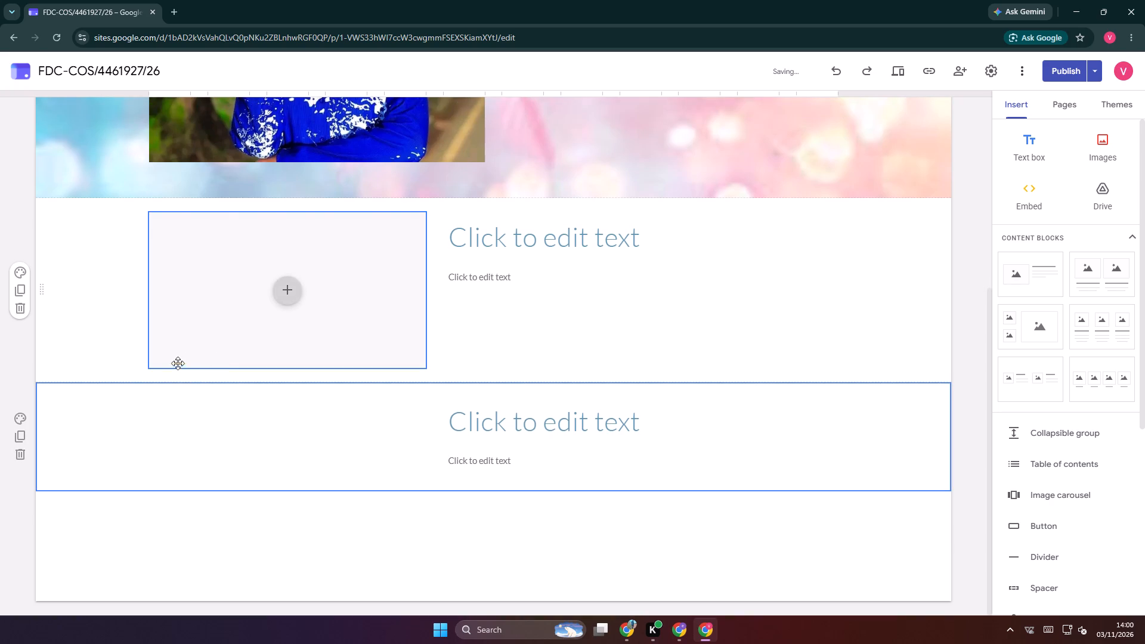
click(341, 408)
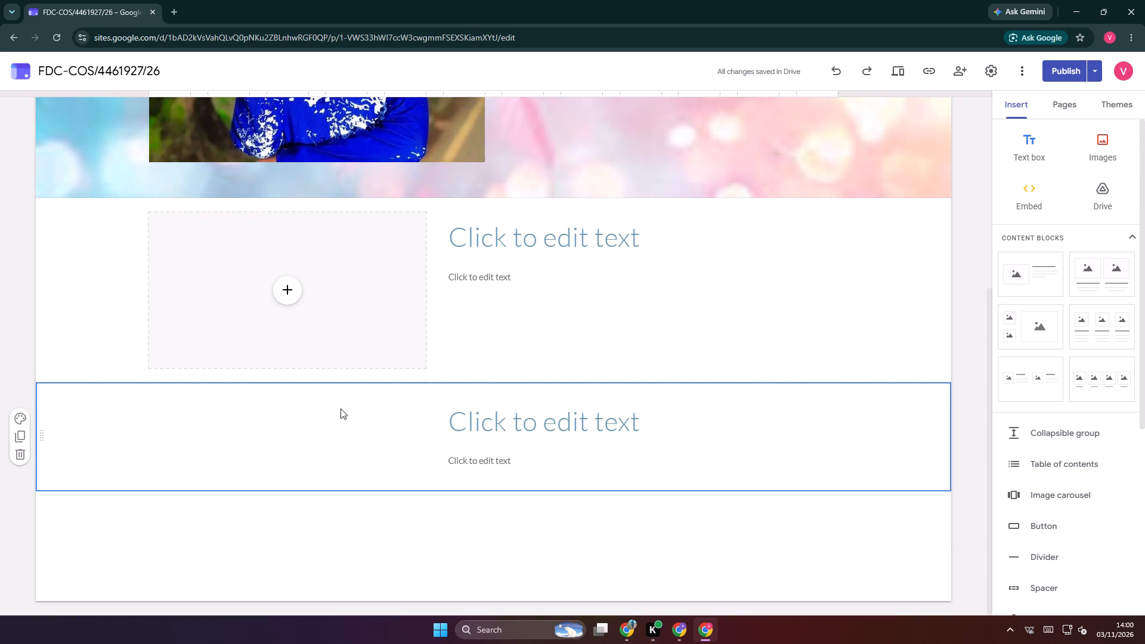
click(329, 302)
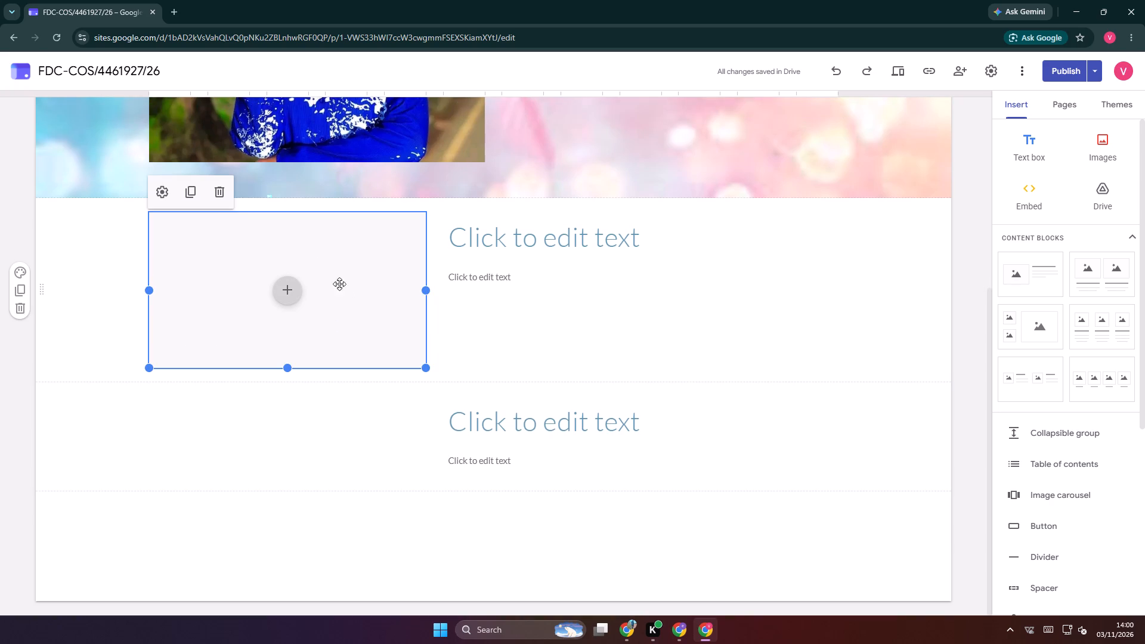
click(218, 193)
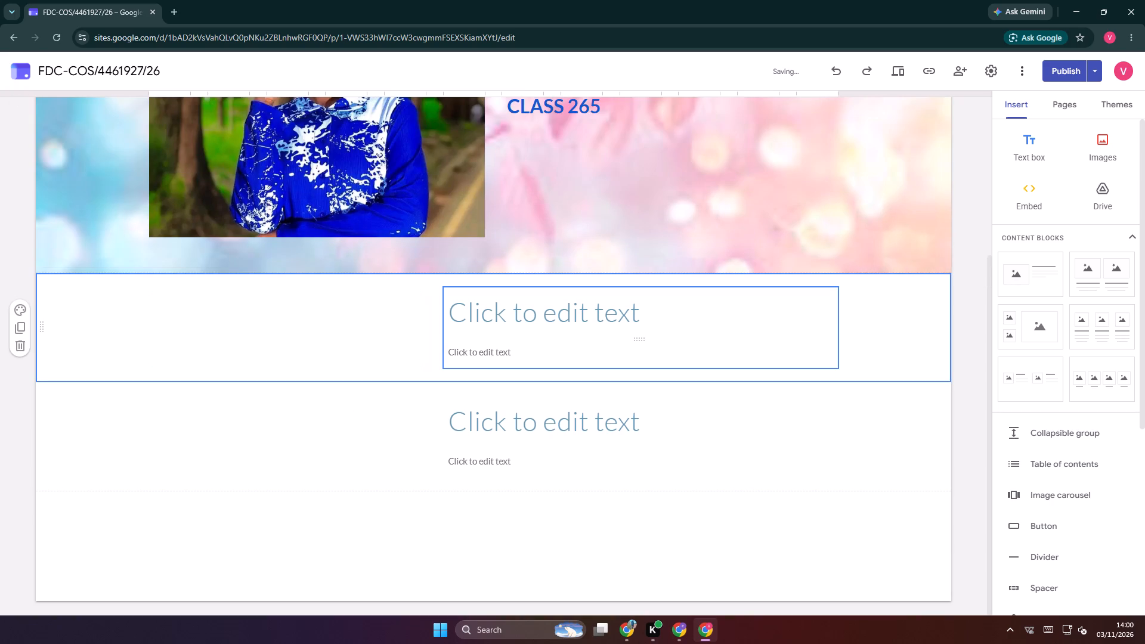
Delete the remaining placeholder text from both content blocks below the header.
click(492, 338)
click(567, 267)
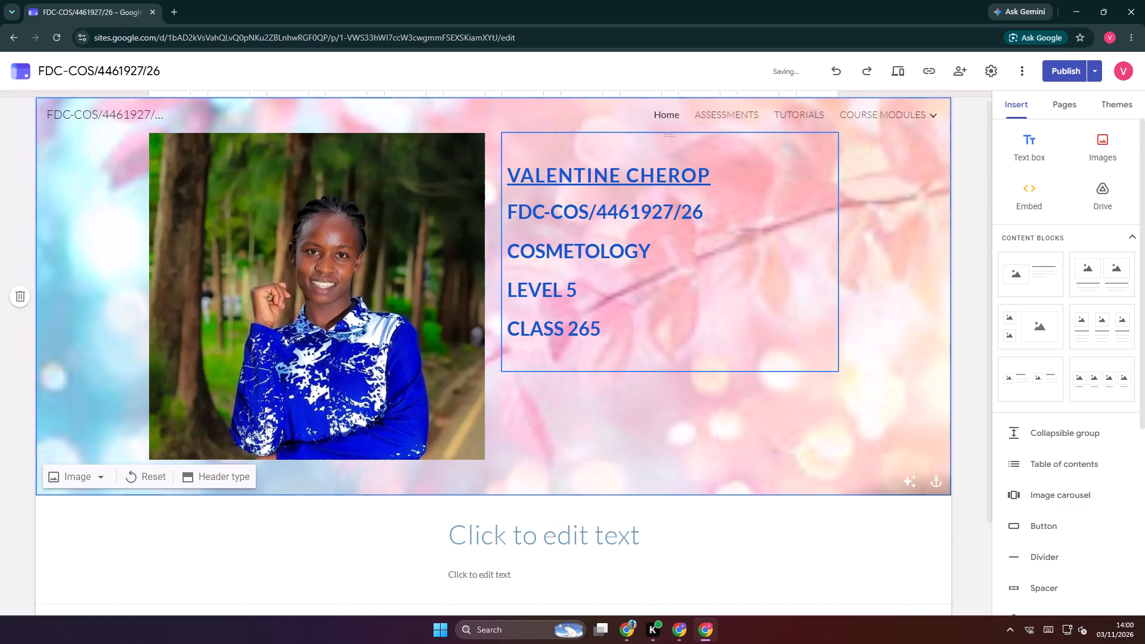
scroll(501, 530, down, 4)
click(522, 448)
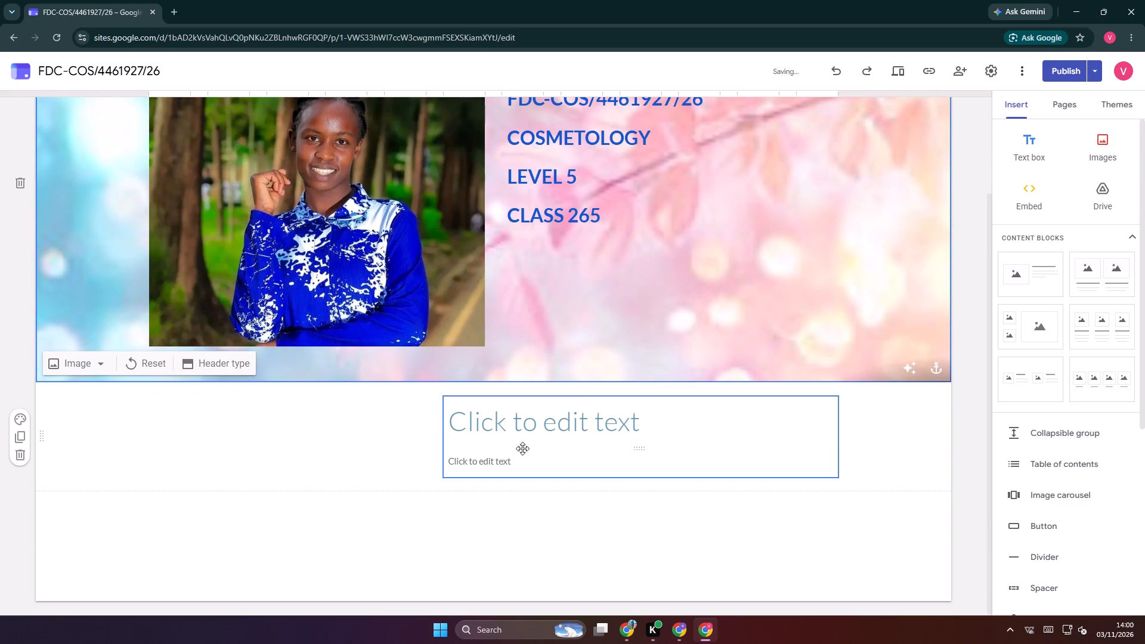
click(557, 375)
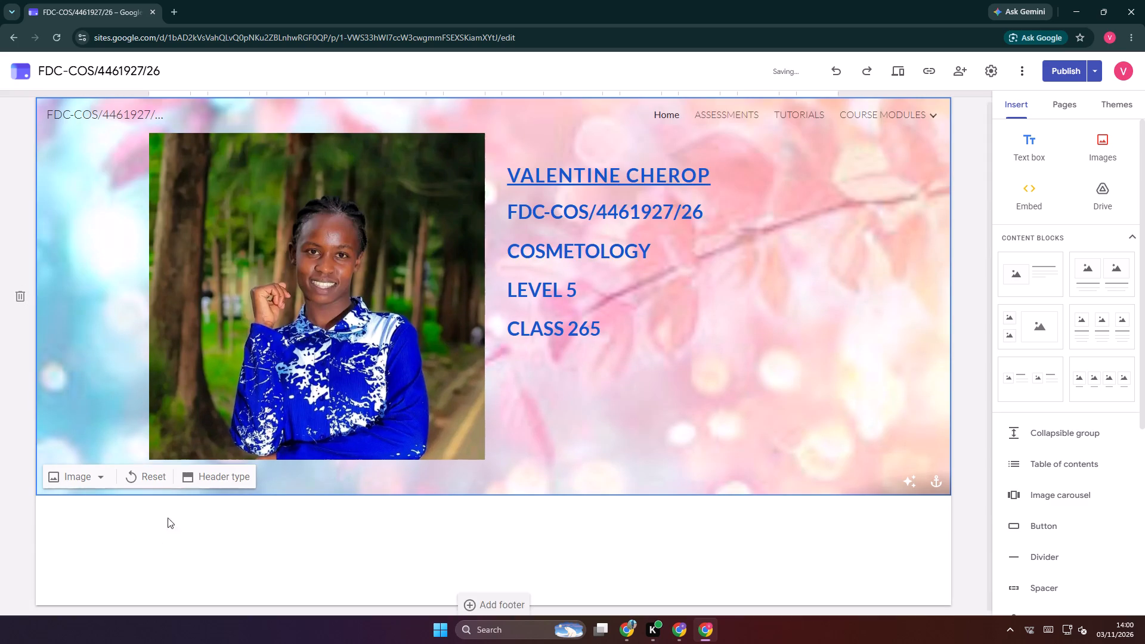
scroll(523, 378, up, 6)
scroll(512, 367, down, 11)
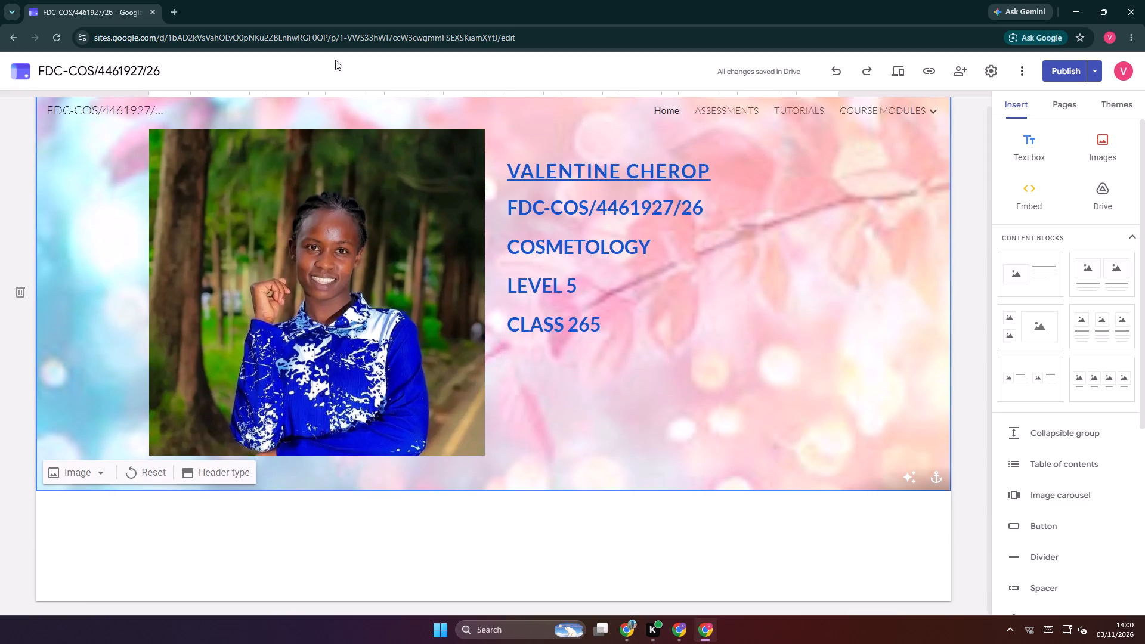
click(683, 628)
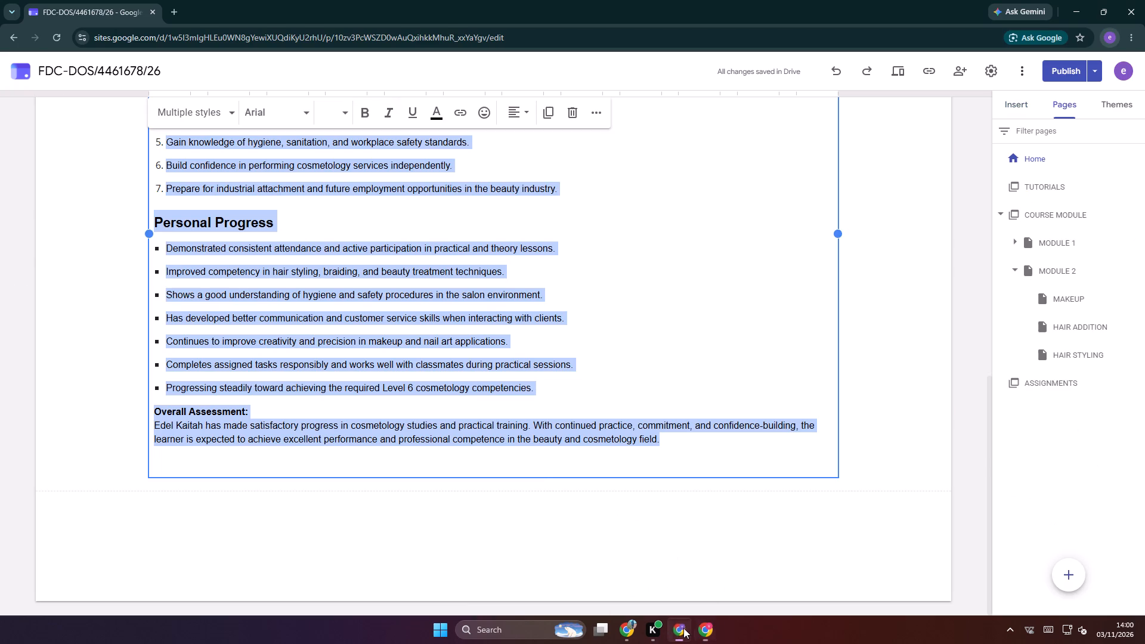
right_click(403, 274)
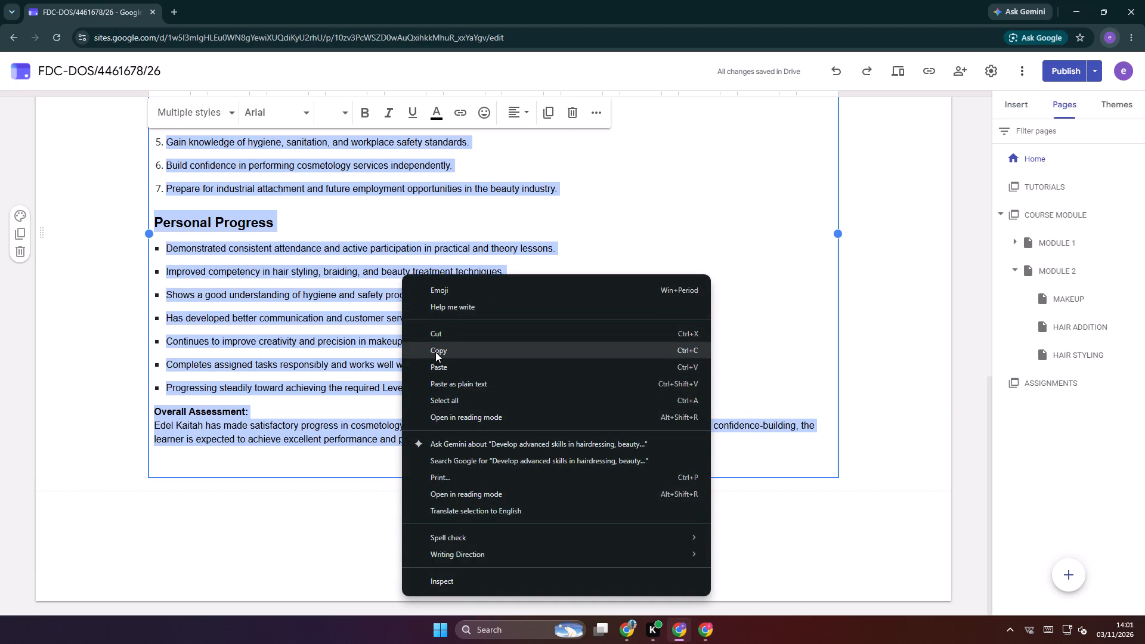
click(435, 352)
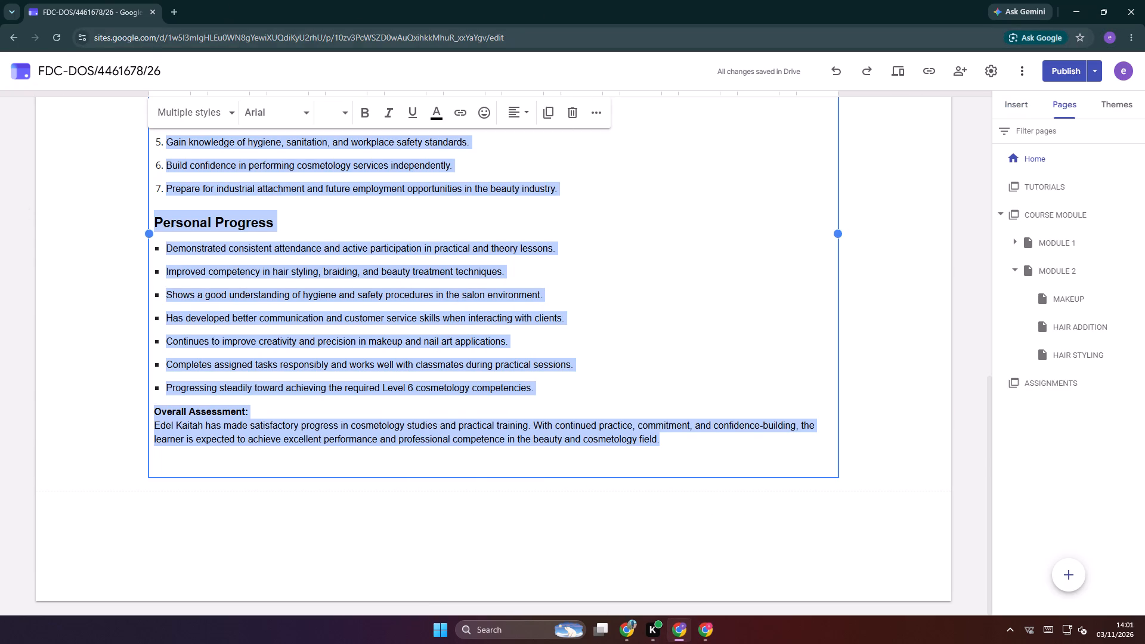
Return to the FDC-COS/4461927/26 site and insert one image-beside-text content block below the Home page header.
click(705, 627)
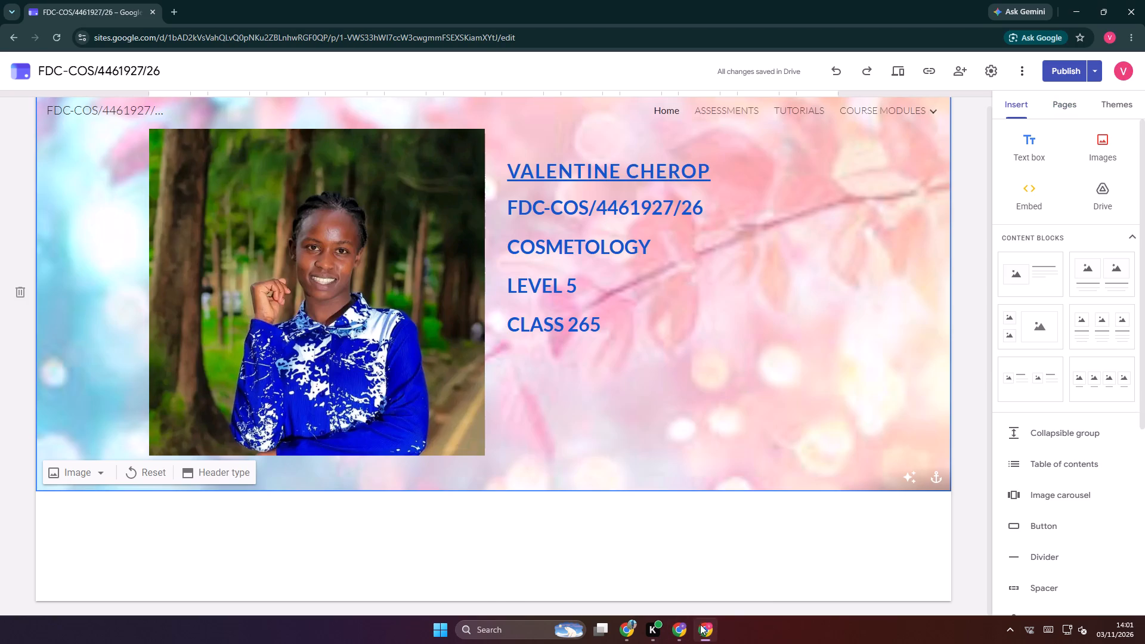
scroll(441, 503, down, 5)
scroll(196, 502, down, 9)
click(1045, 271)
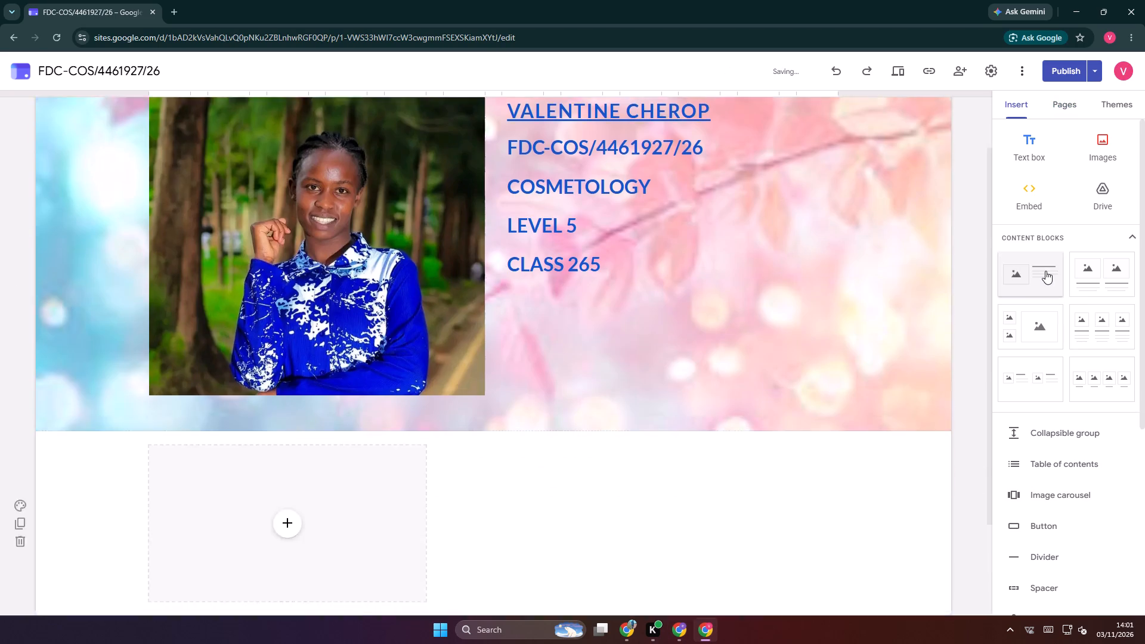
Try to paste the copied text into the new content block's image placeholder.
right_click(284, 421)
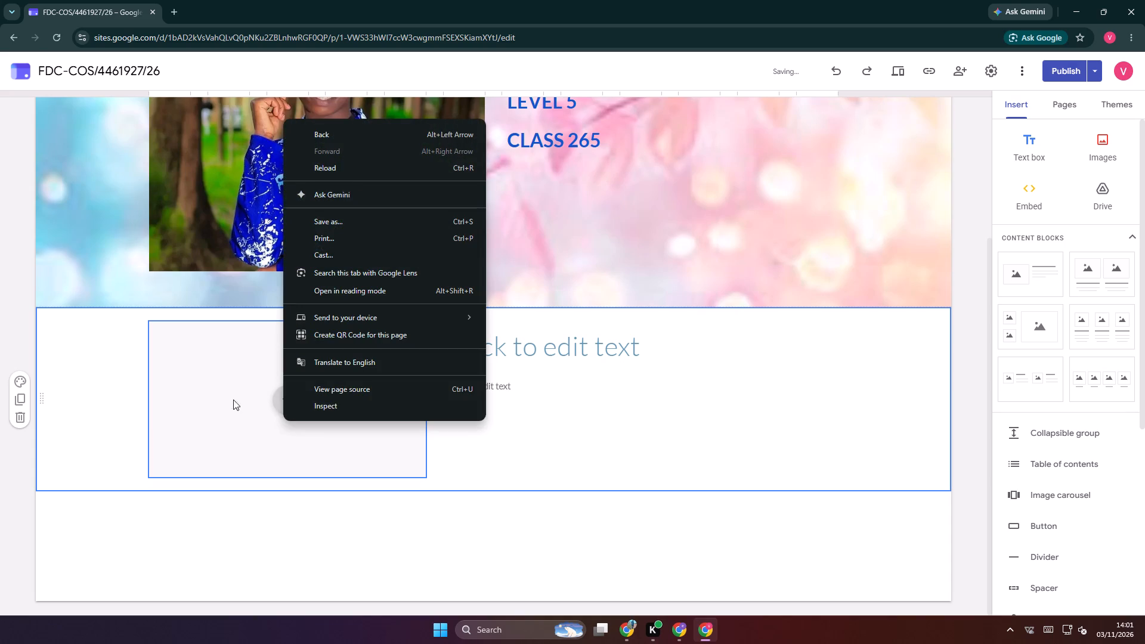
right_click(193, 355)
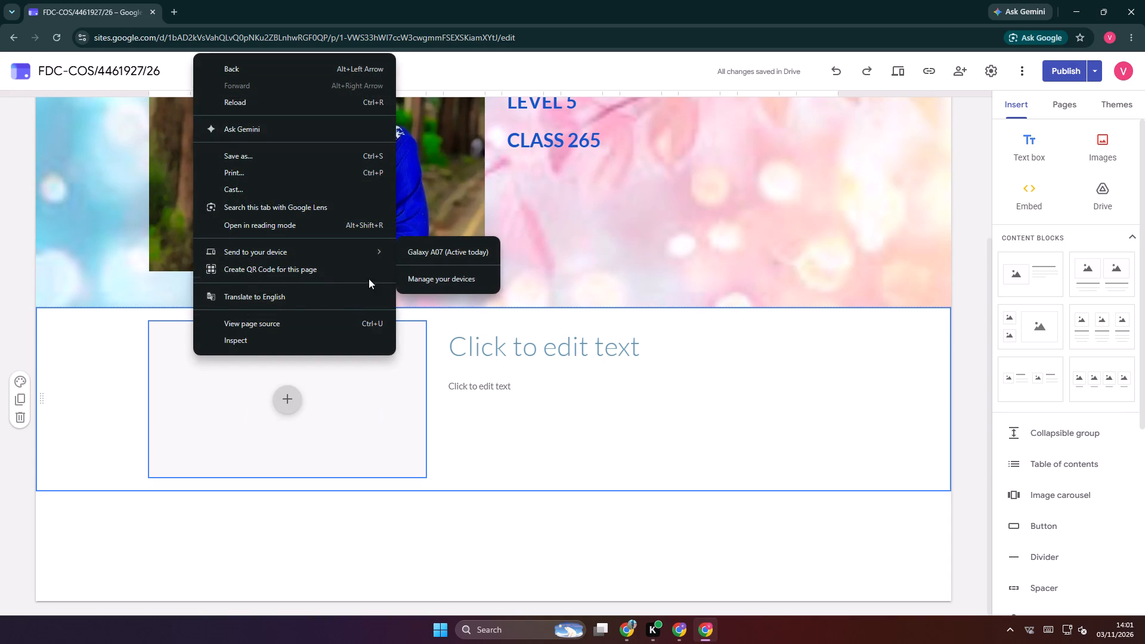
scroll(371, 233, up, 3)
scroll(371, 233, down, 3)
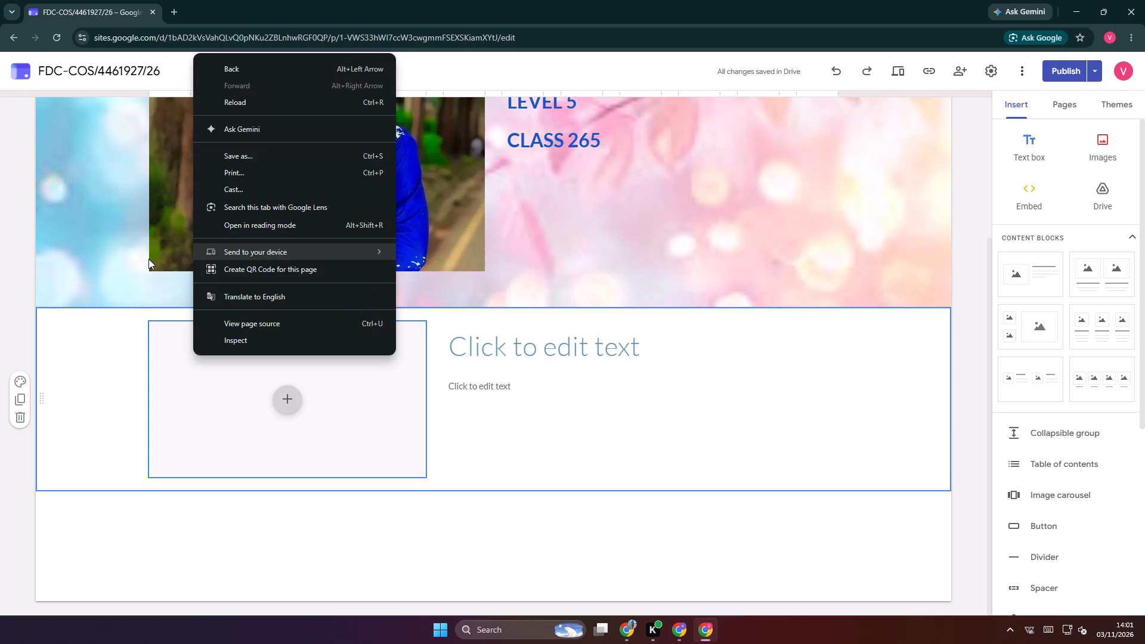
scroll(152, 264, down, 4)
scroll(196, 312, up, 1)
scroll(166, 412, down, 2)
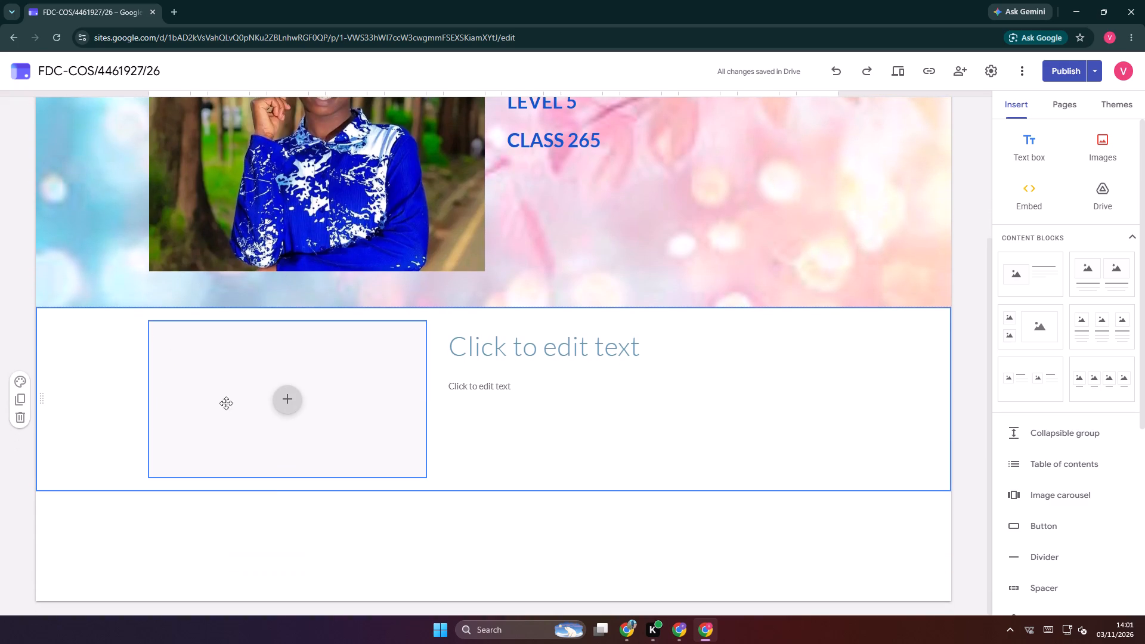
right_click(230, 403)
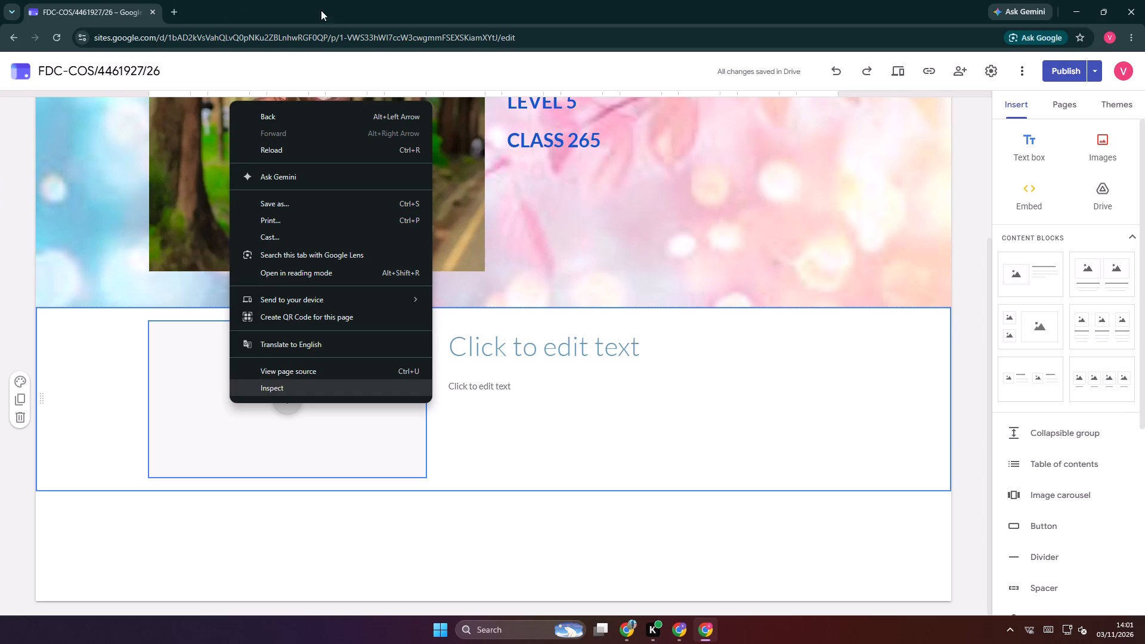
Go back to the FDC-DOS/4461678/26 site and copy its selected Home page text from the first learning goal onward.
click(671, 623)
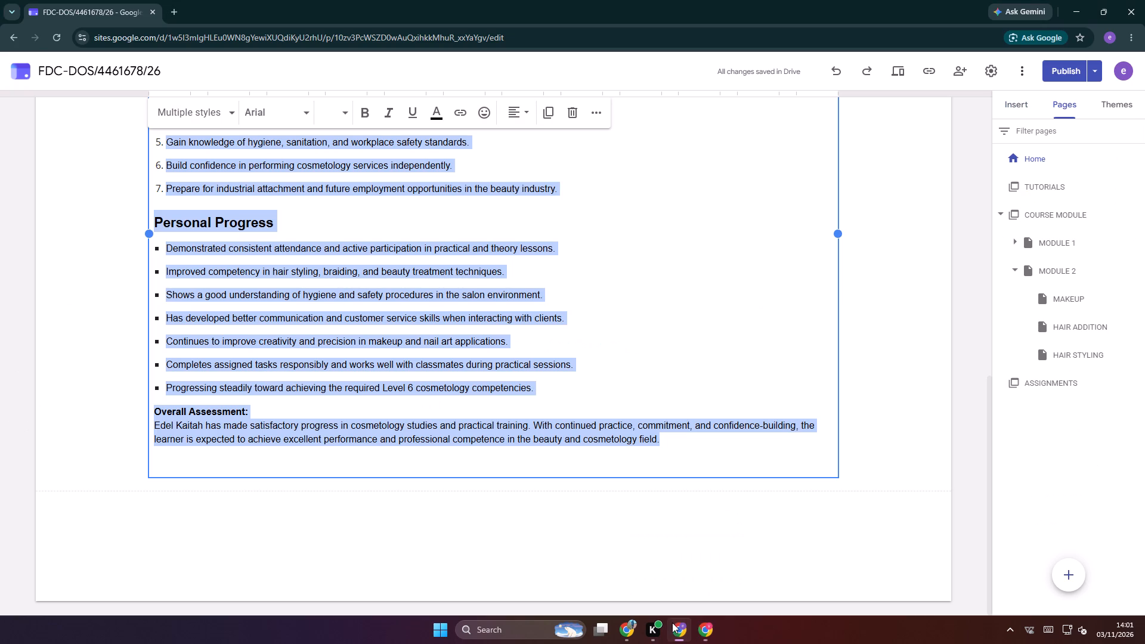
scroll(337, 232, up, 3)
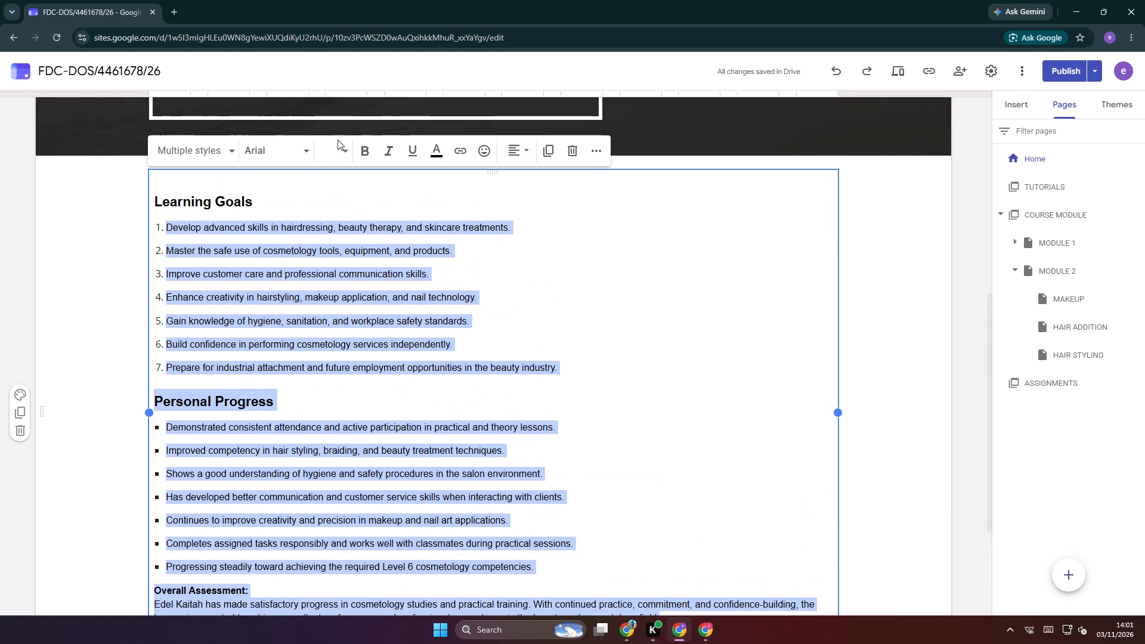
right_click(220, 230)
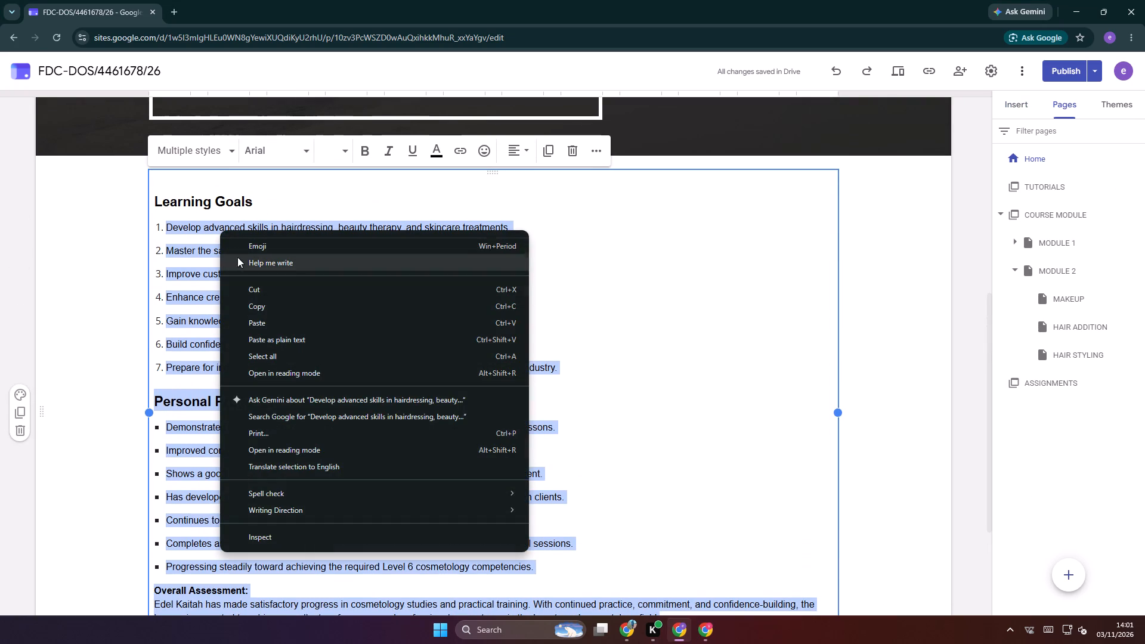
click(261, 305)
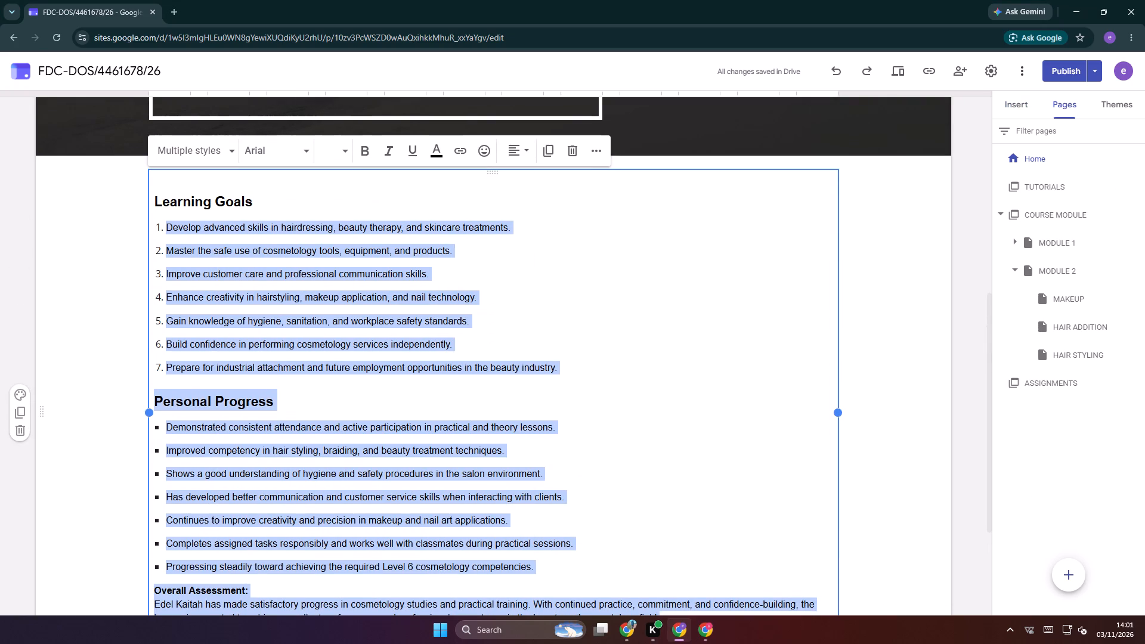
Reselect the Home page text from the first learning goal through the Overall Assessment paragraph and copy it.
scroll(722, 401, down, 1)
scroll(435, 337, up, 3)
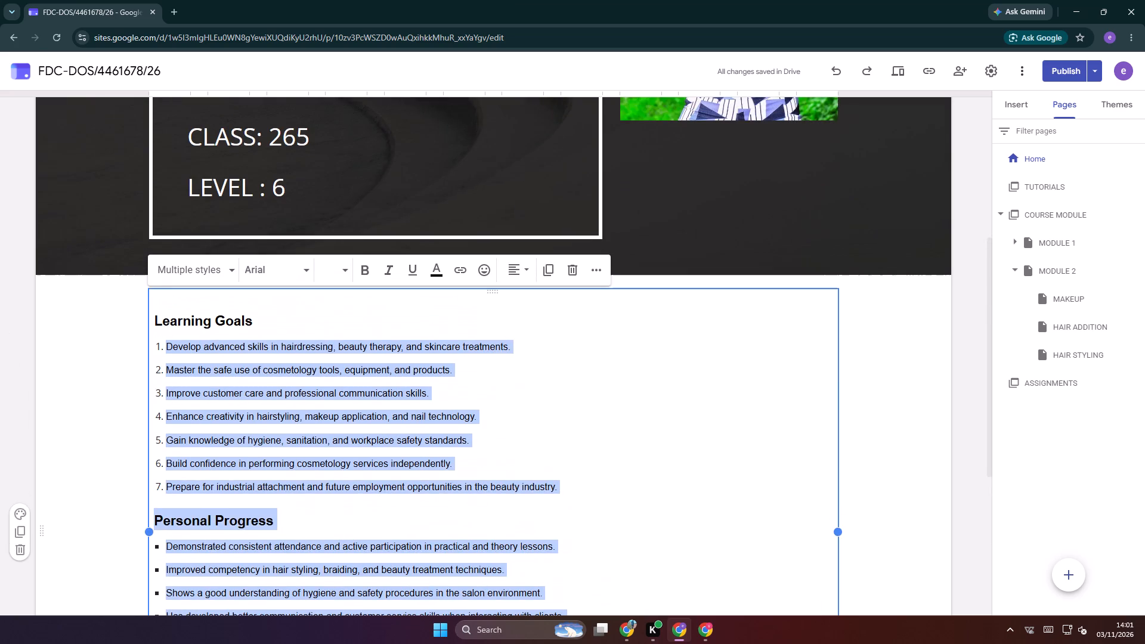
click(916, 378)
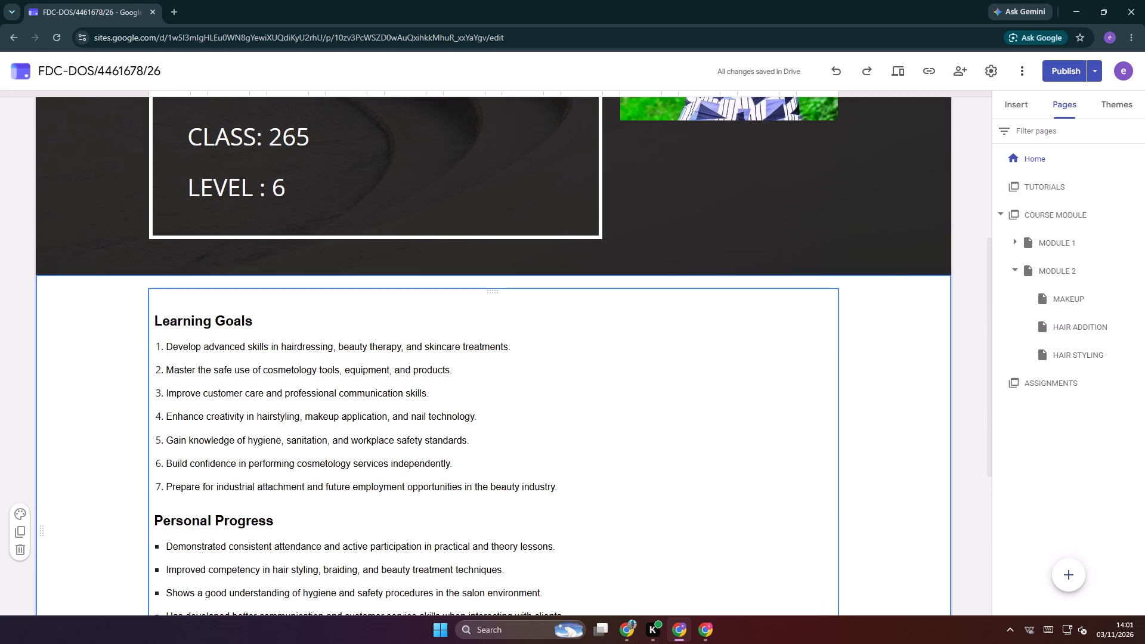
drag(156, 340, 630, 530)
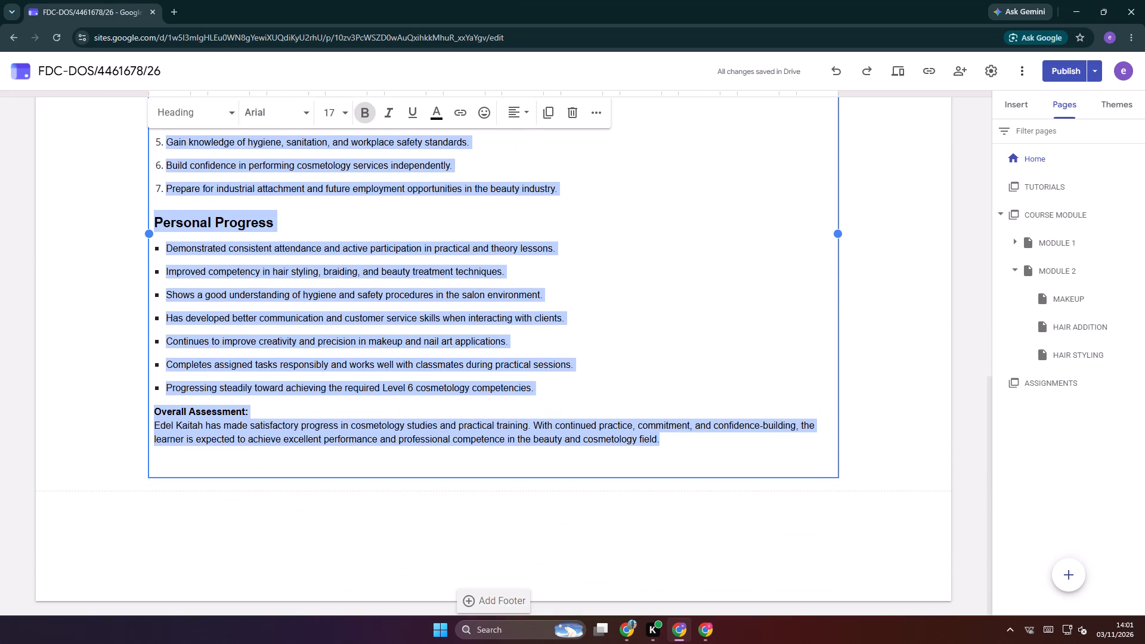
drag(630, 530, 654, 462)
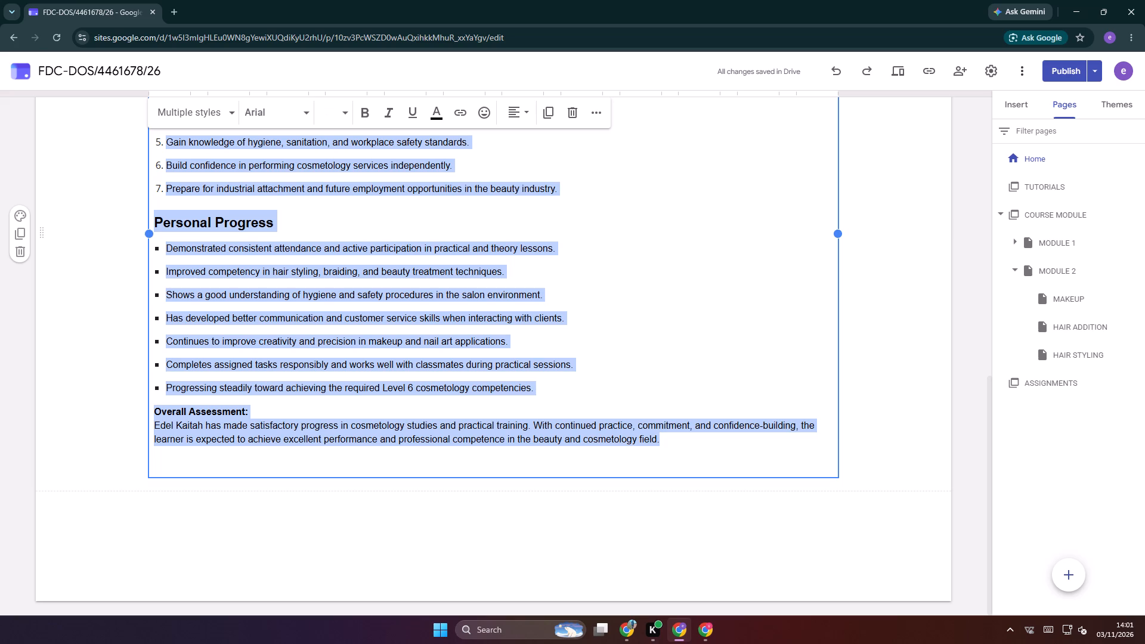
right_click(606, 432)
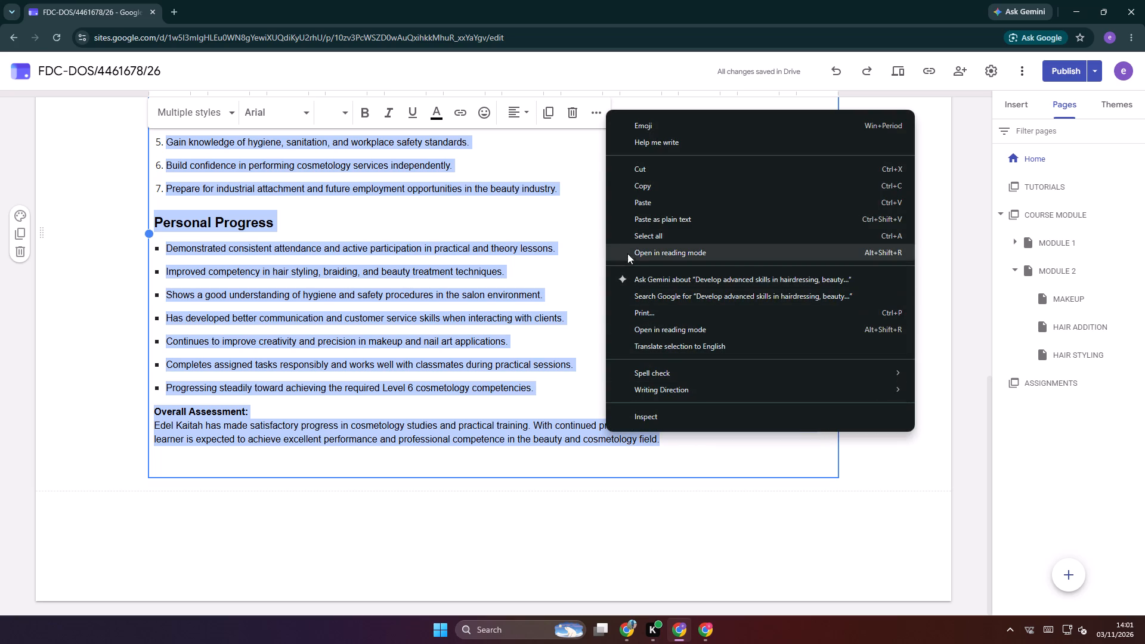
click(640, 186)
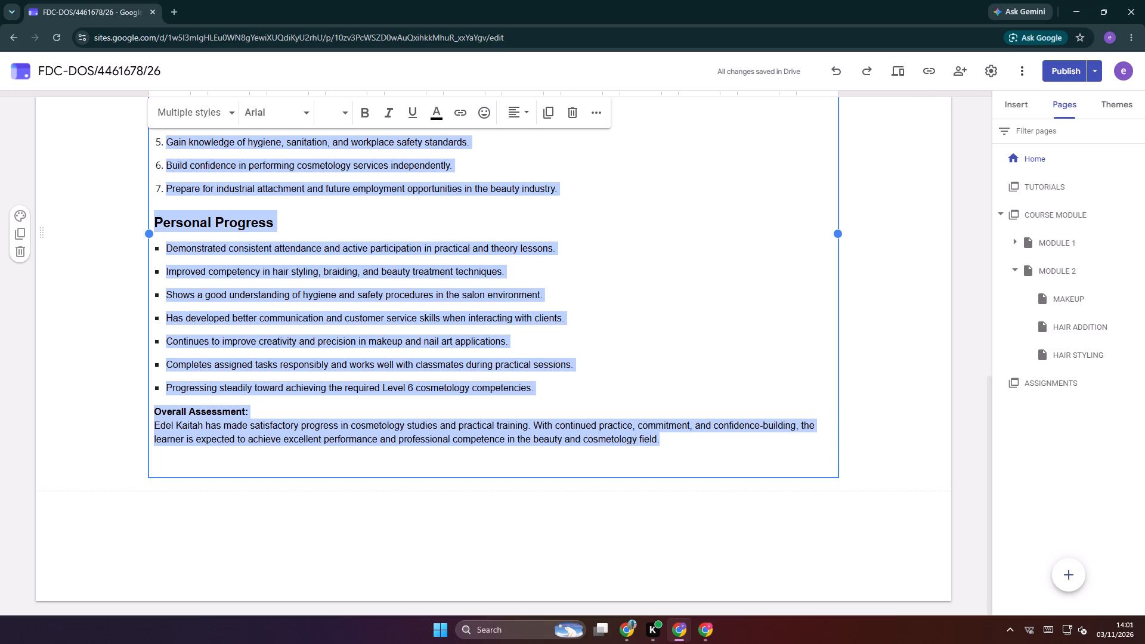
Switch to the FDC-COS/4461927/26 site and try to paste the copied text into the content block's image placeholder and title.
click(708, 629)
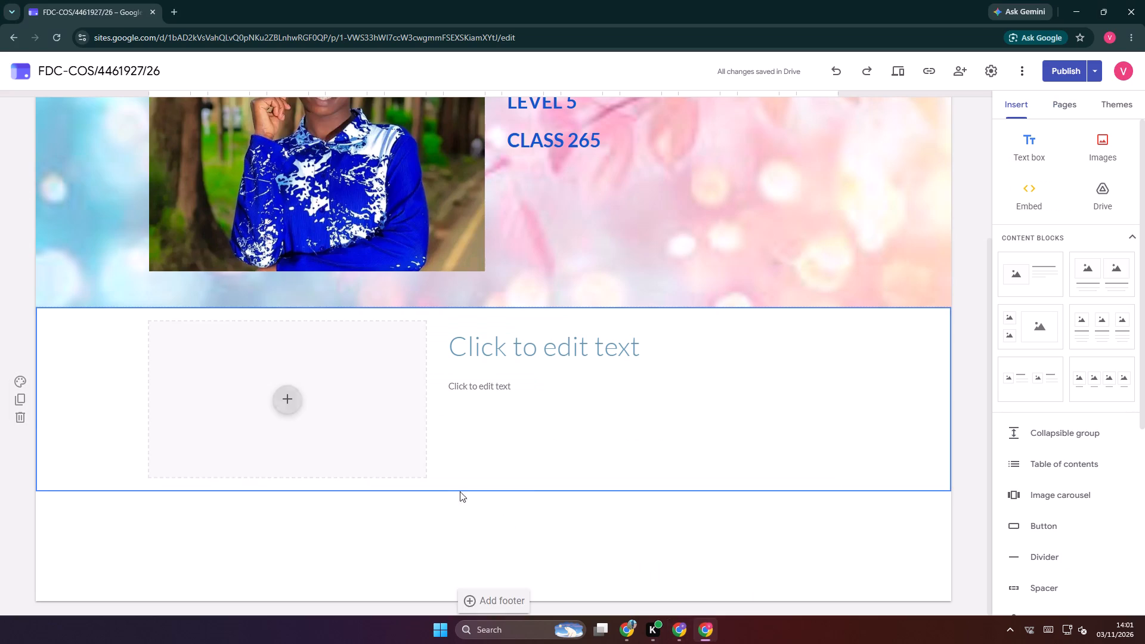
right_click(280, 376)
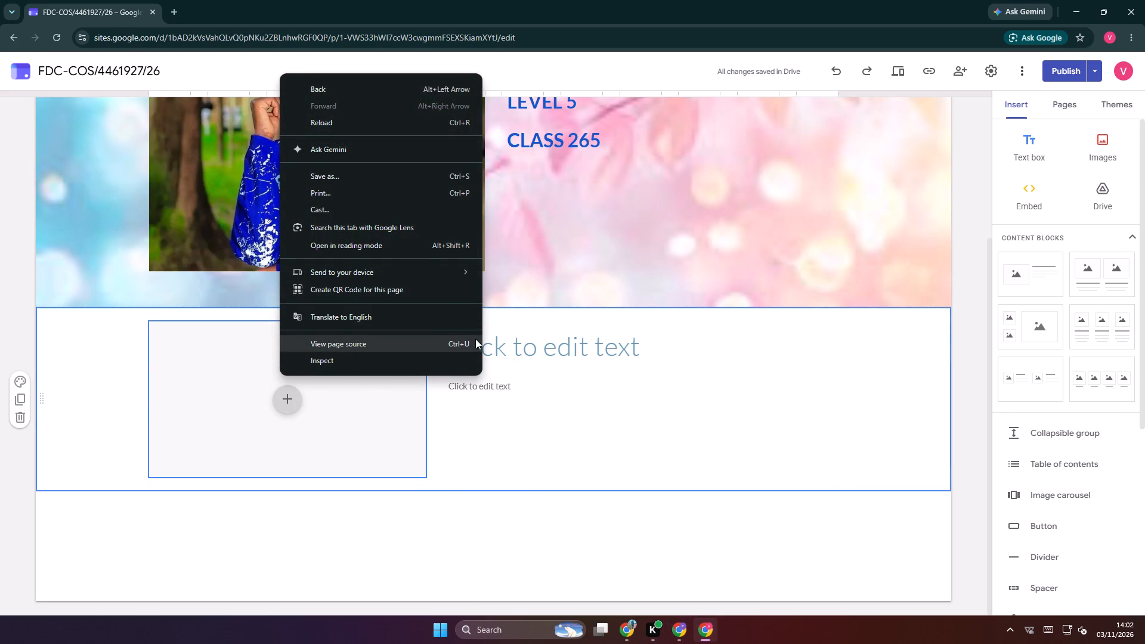
right_click(551, 347)
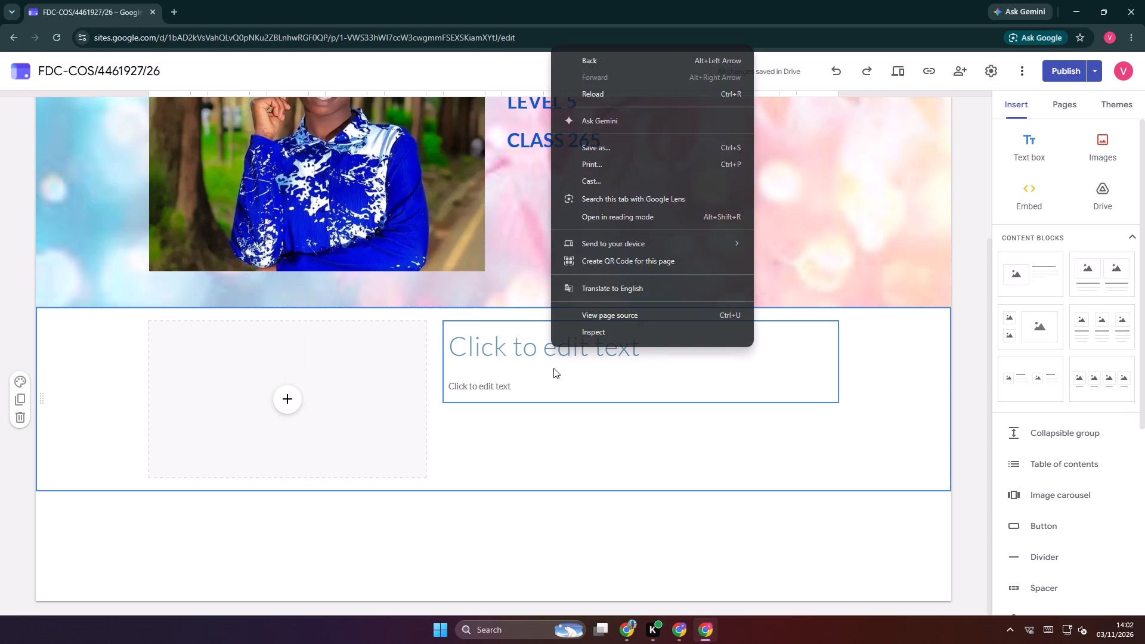
Delete the empty image placeholder from the content block below the Home page header.
click(228, 395)
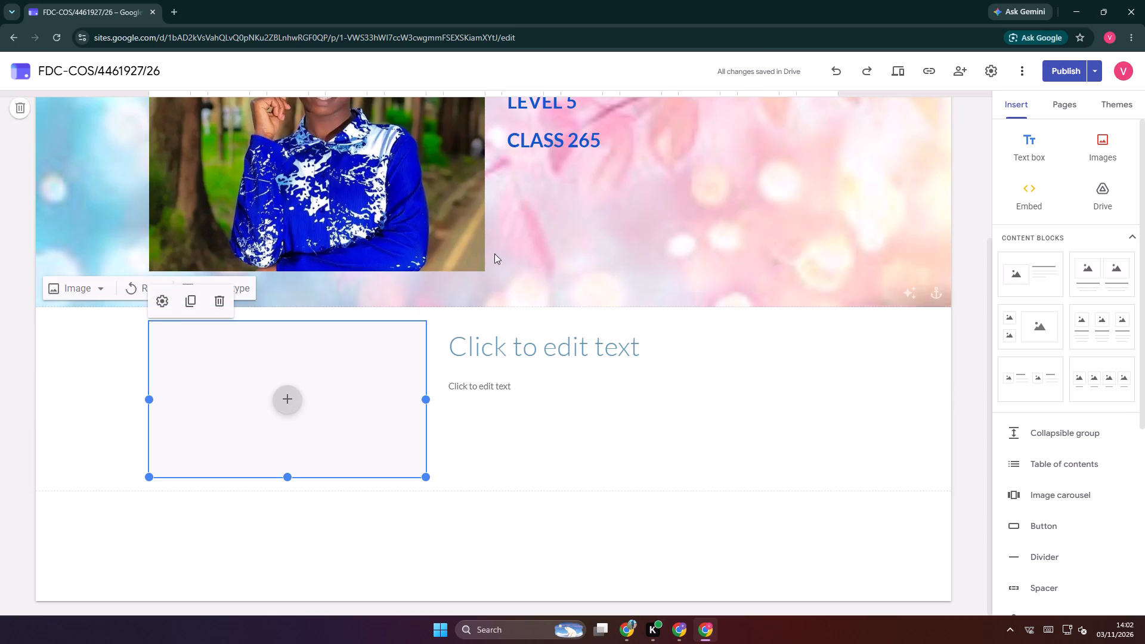
scroll(840, 369, up, 6)
scroll(880, 537, up, 3)
scroll(564, 232, down, 8)
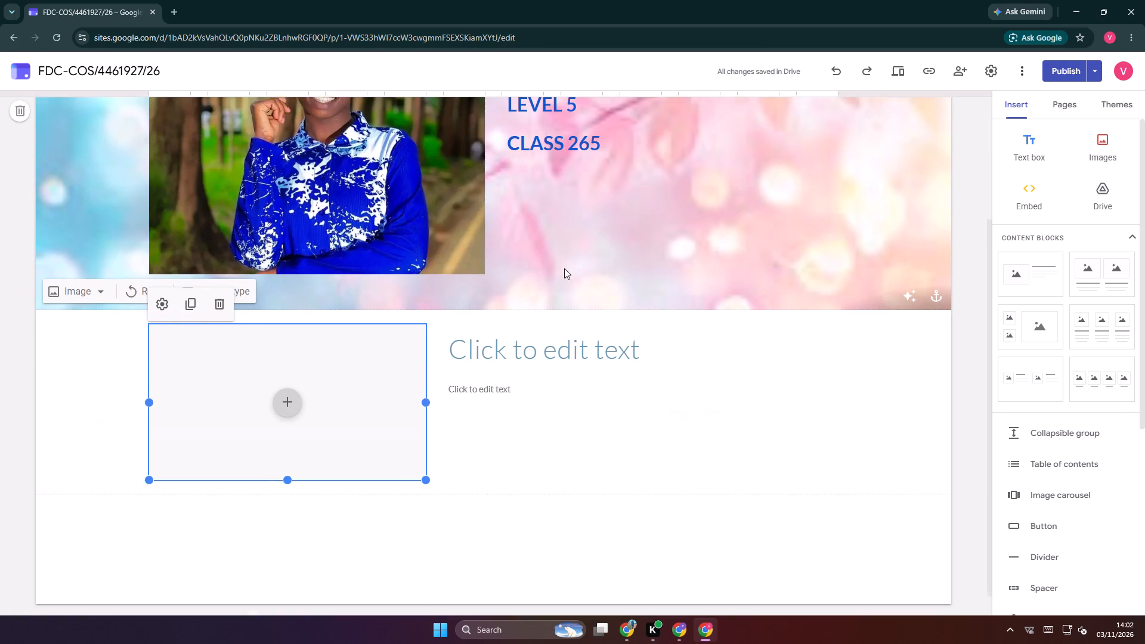
scroll(564, 268, down, 10)
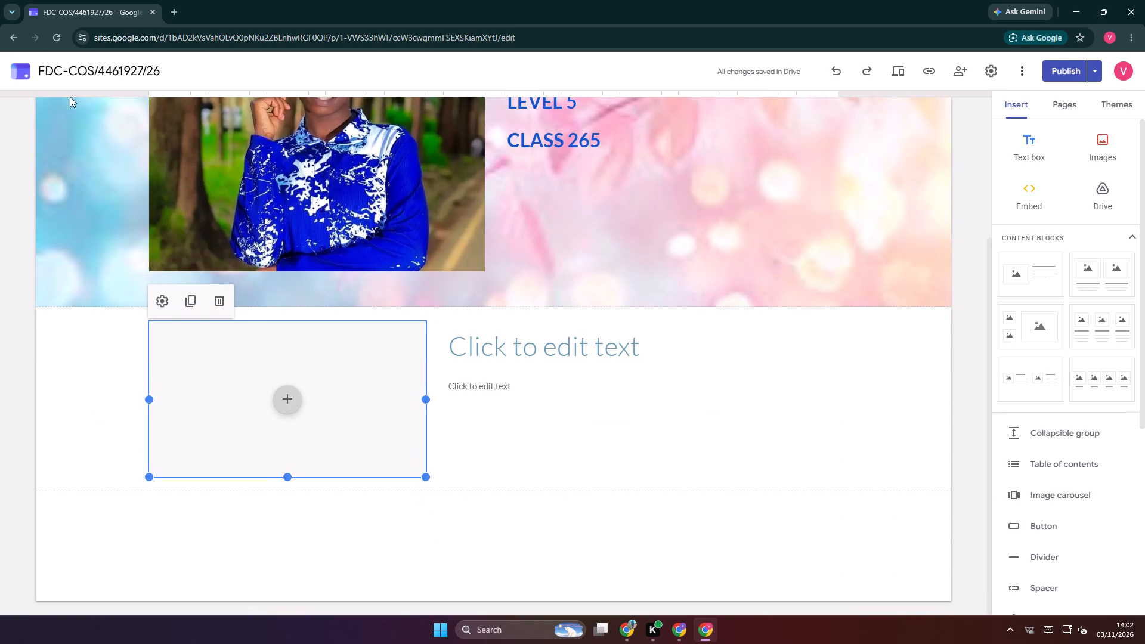
click(220, 298)
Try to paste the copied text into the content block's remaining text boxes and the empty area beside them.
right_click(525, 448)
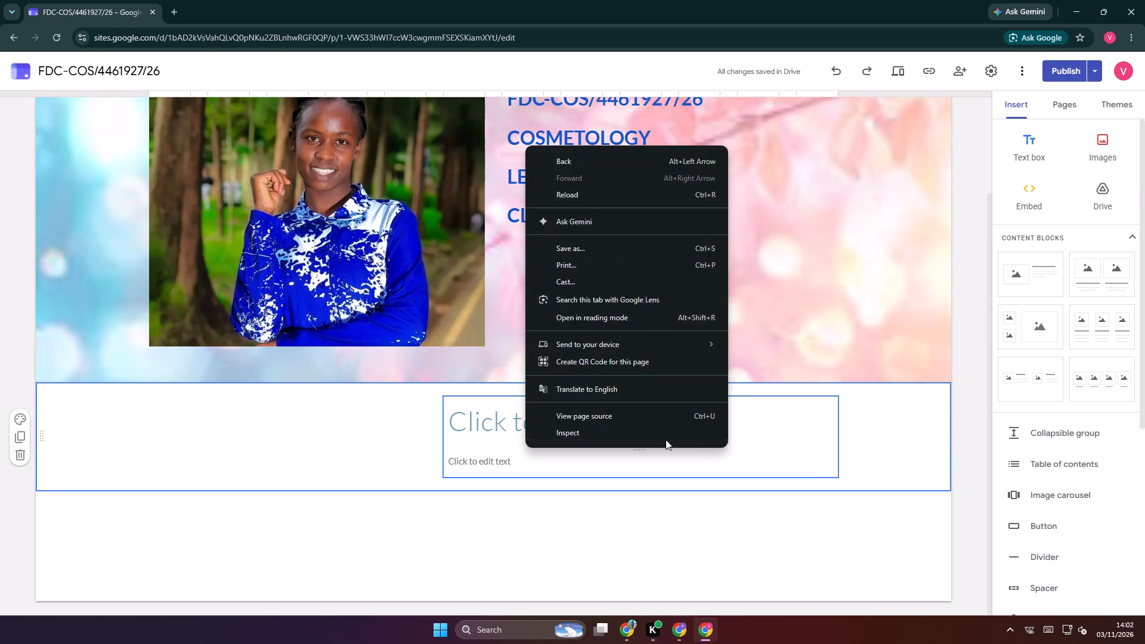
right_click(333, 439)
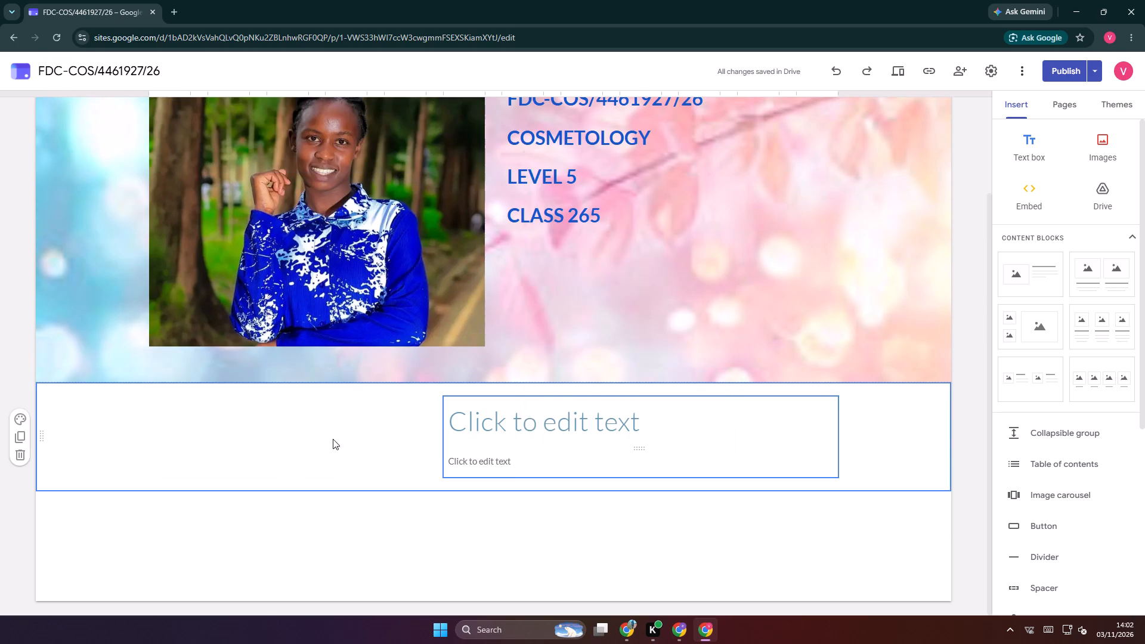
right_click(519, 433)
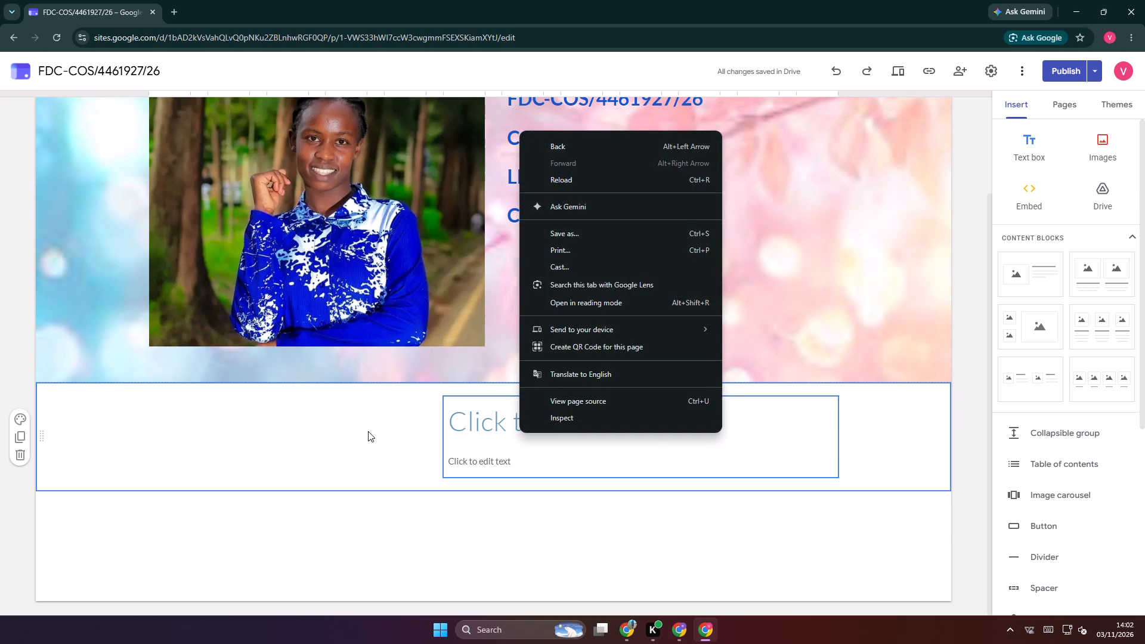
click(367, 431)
click(593, 423)
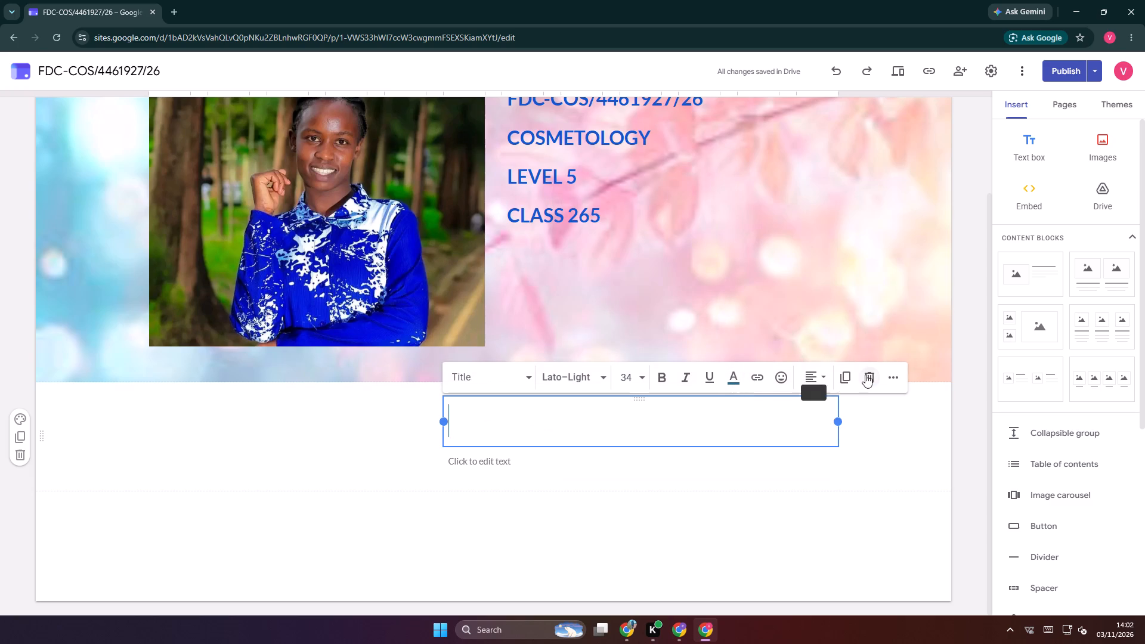
click(869, 374)
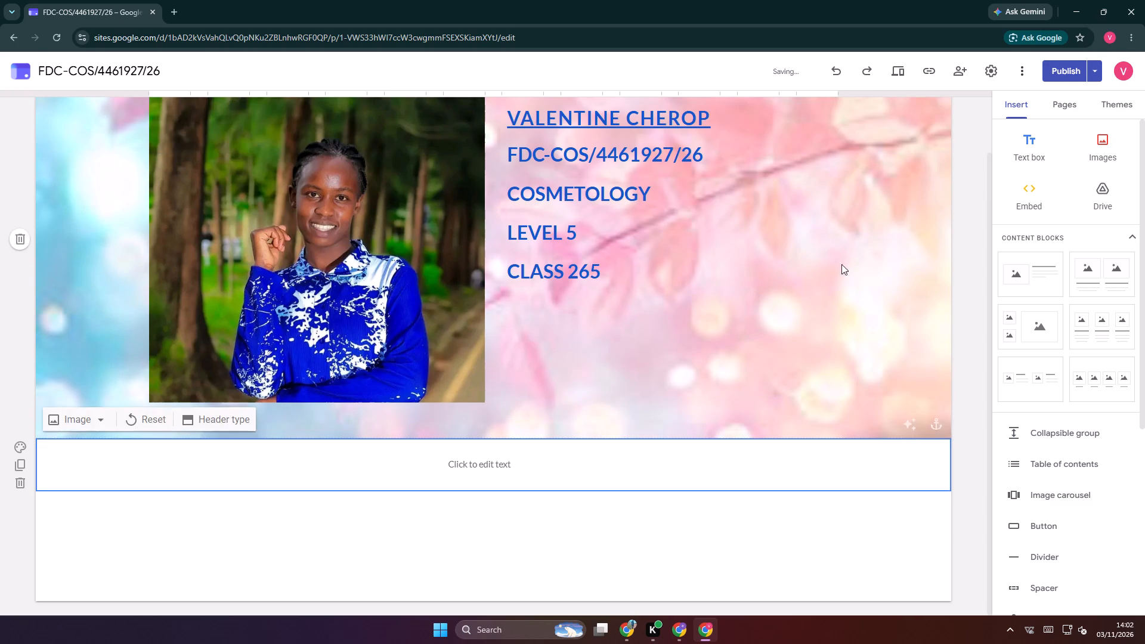
click(1135, 4)
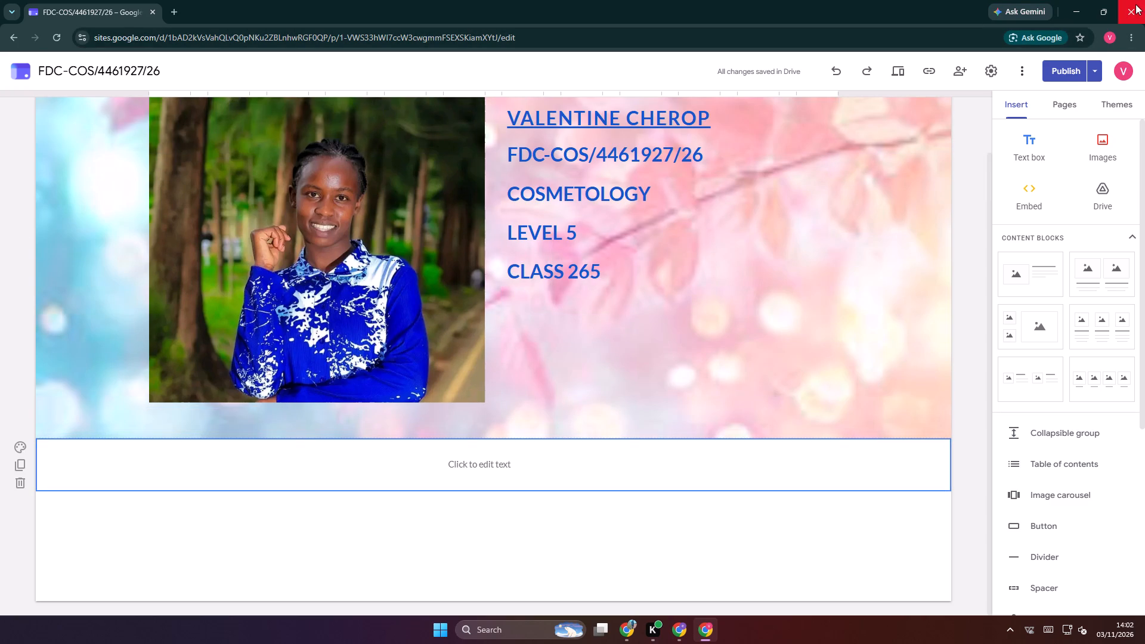